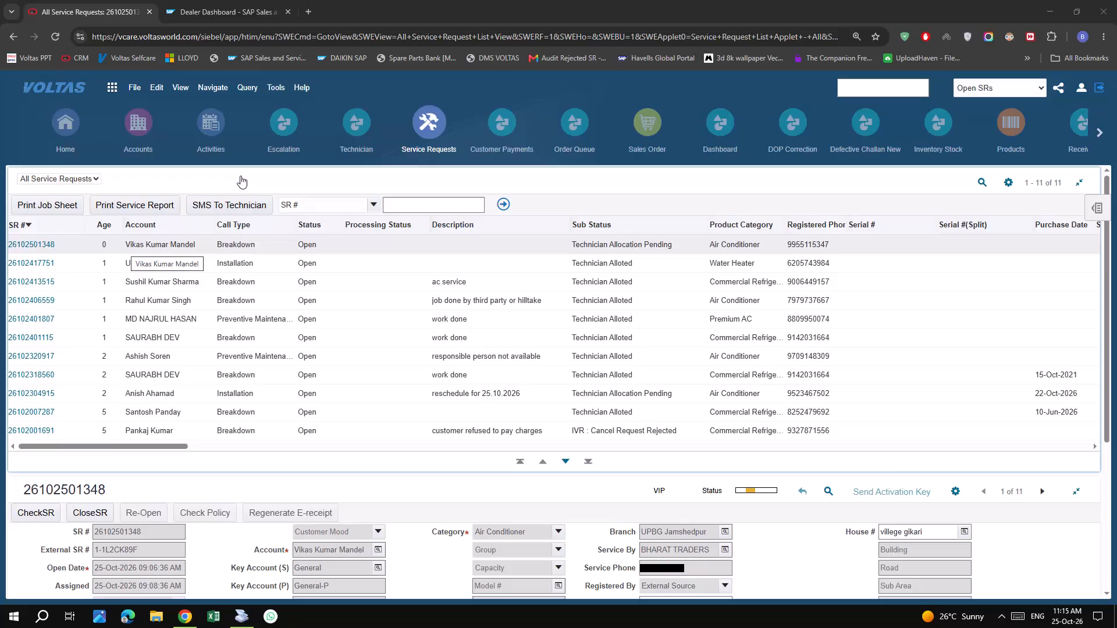
left_click(268, 10)
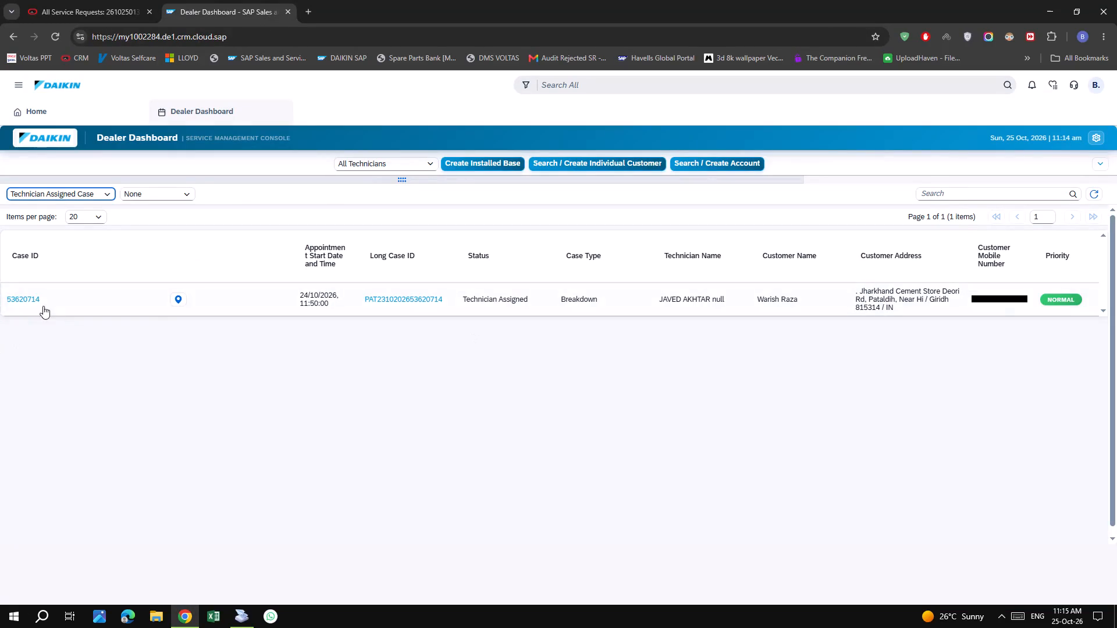
left_click(28, 297)
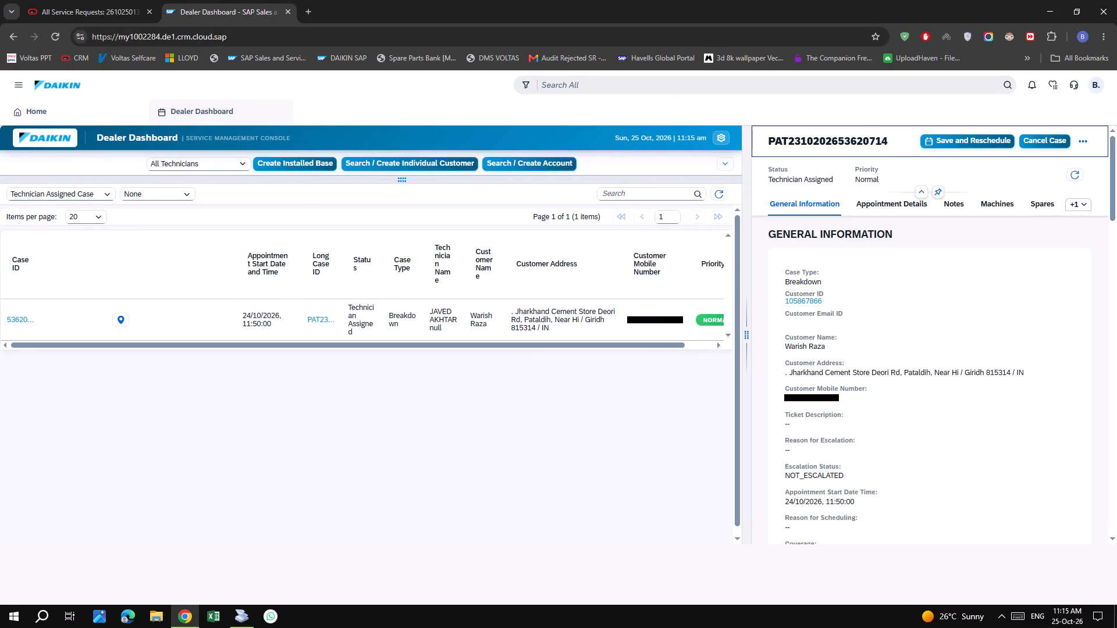
Copy the customer mobile number from the case's General Information.
left_click_drag(842, 400, 798, 400)
right_click(806, 397)
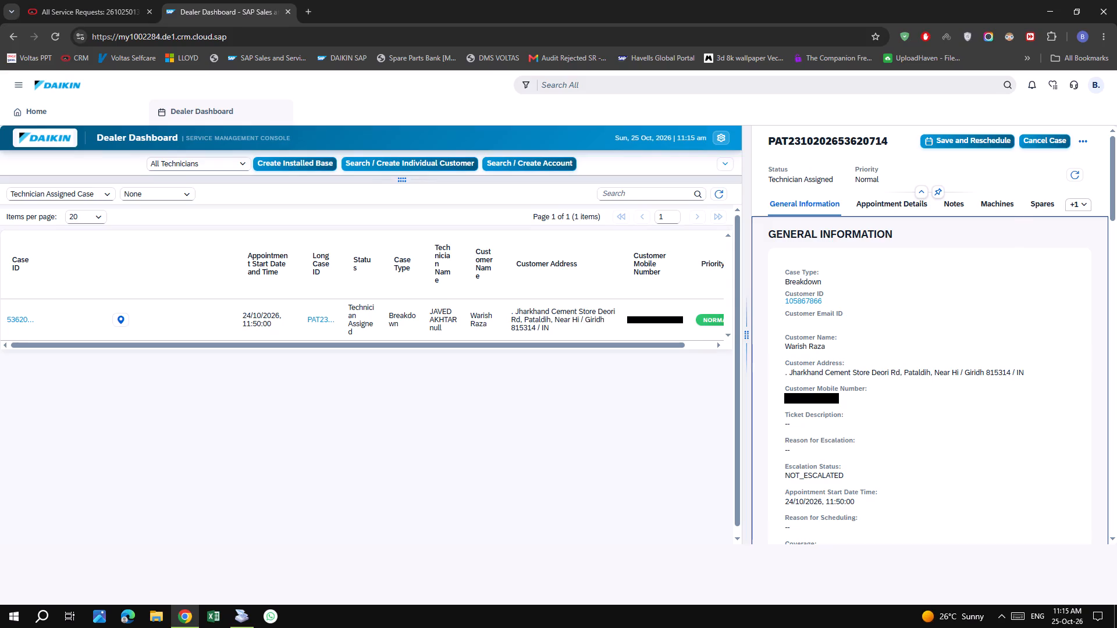
left_click(869, 202)
Add one IDU entry and one ODU entry in the Machines section of the case.
left_click(959, 433)
scroll(960, 424, "down", 10)
left_click(863, 326)
left_click(920, 440)
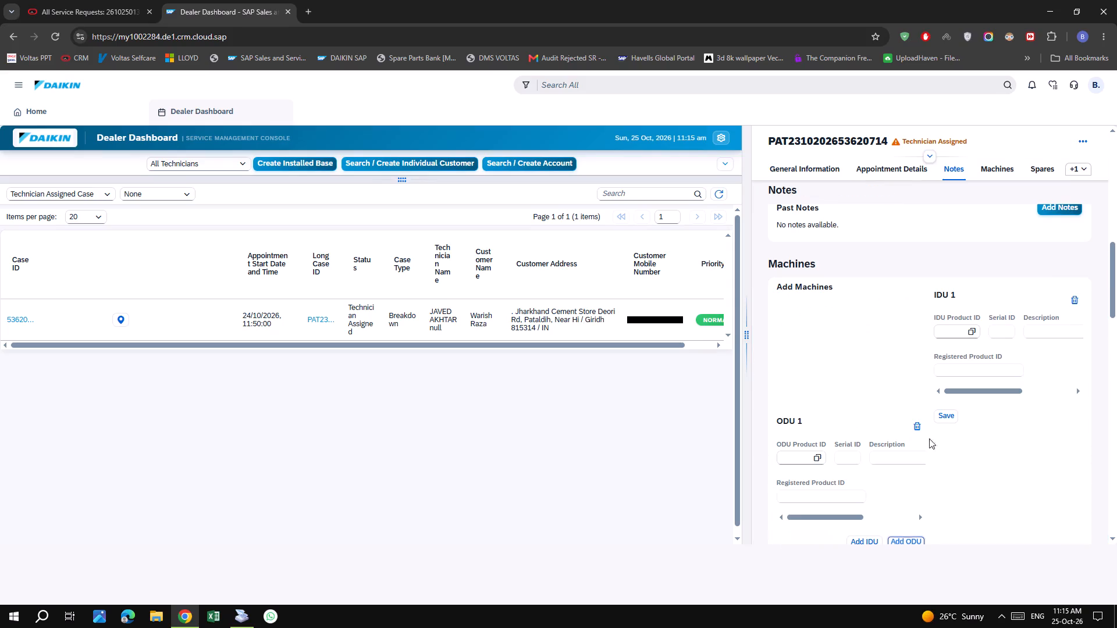
Open the product selection for the IDU 1 Product ID.
left_click(973, 330)
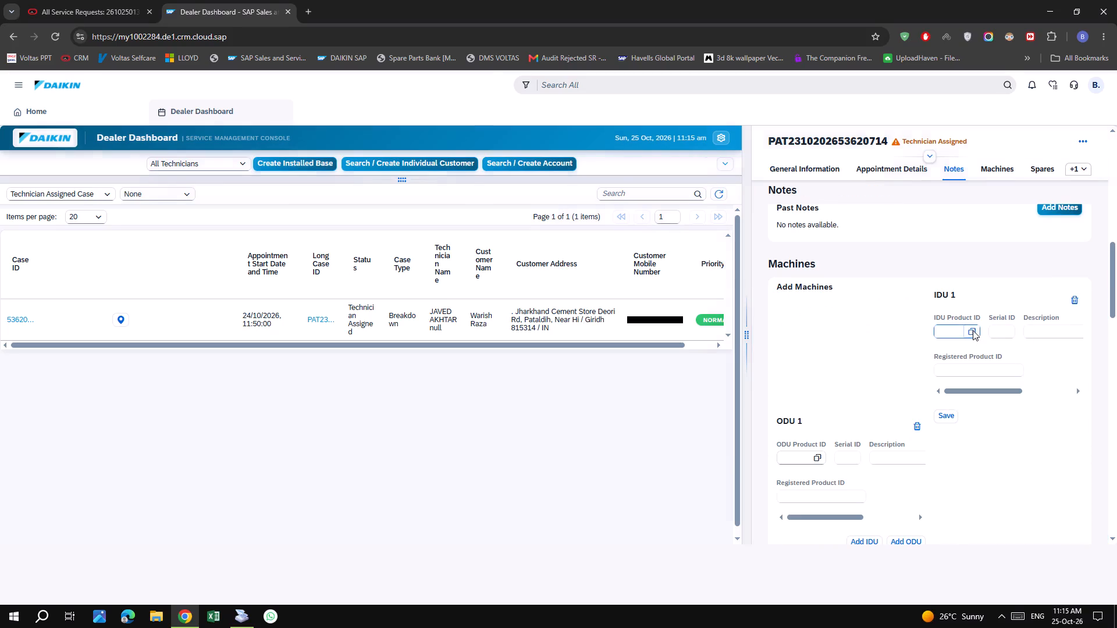
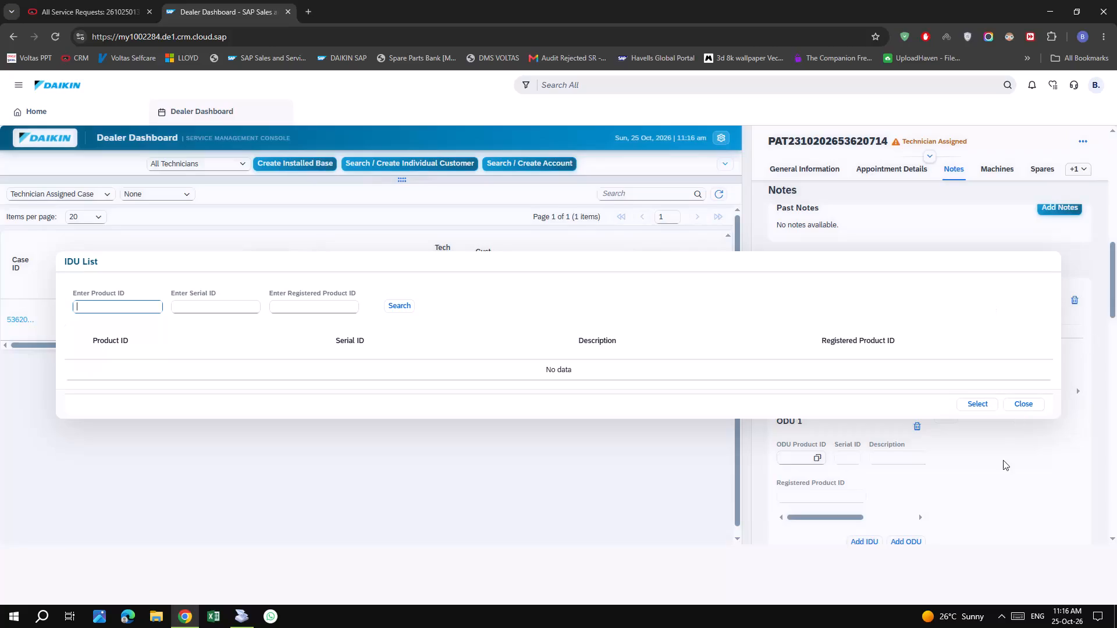
Close the IDU list without a selection and start creating a new installed base.
left_click(1028, 402)
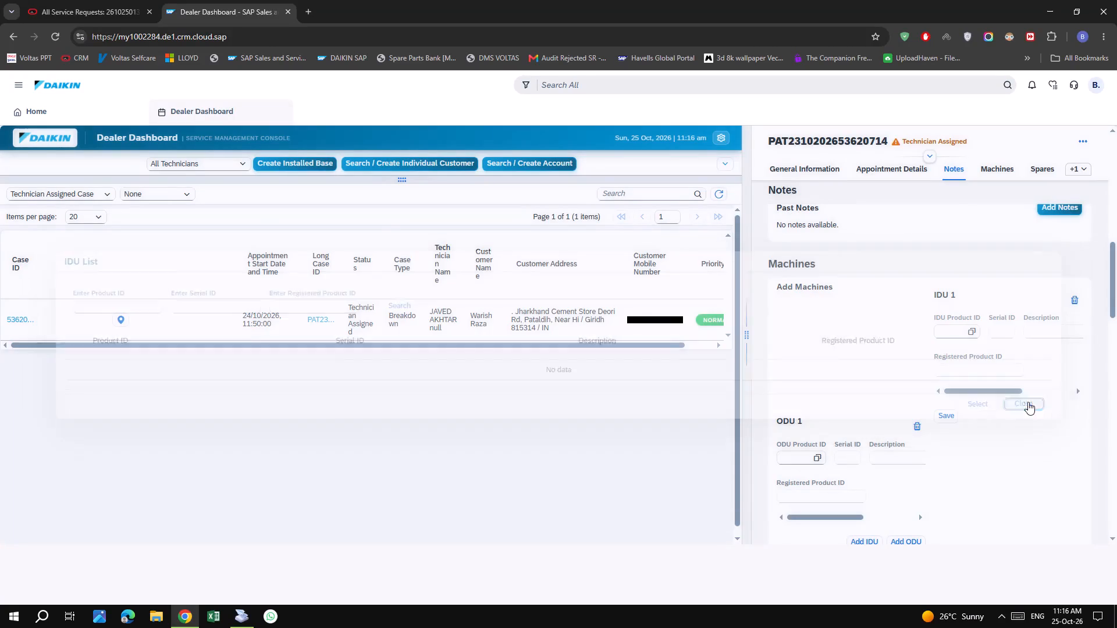
left_click(297, 165)
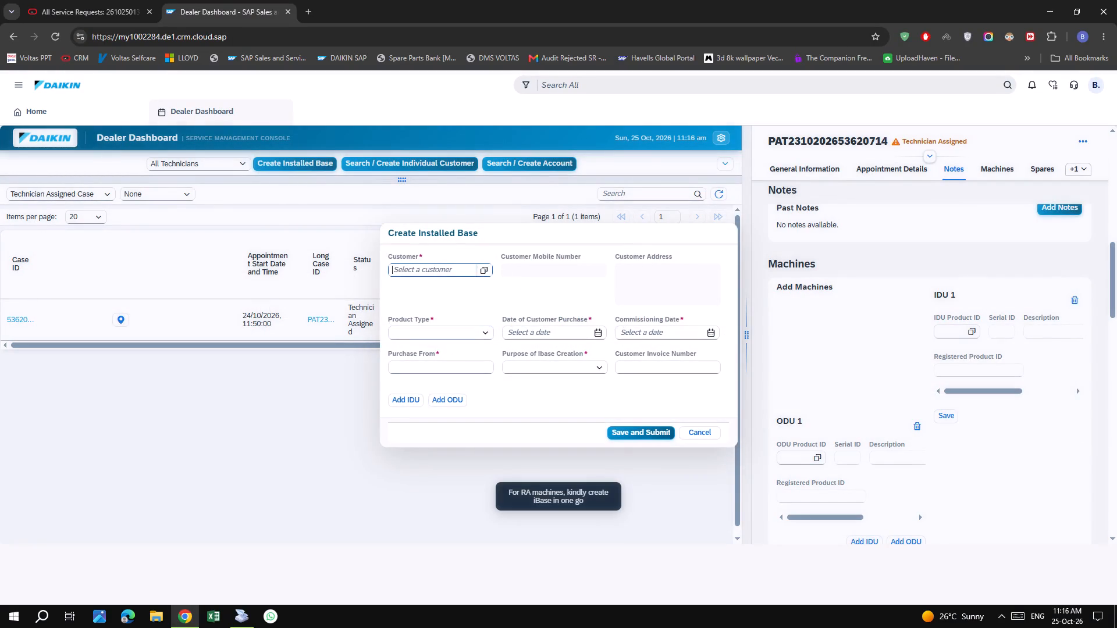
Find the customer by the copied mobile number among individual customers and assign that customer to the installed base.
left_click(483, 272)
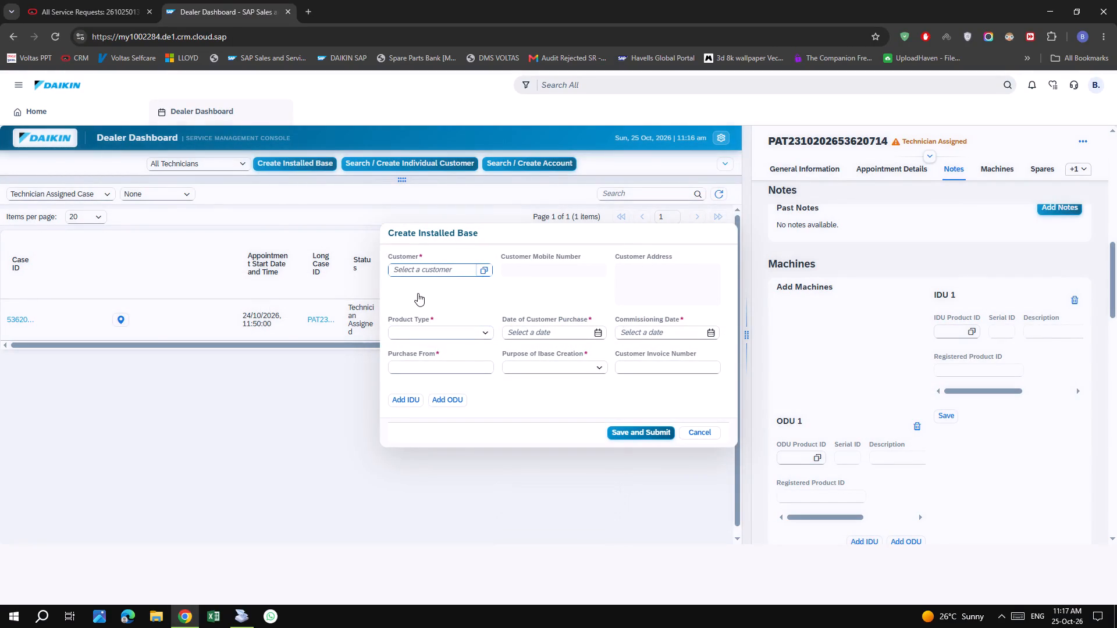
right_click(241, 210)
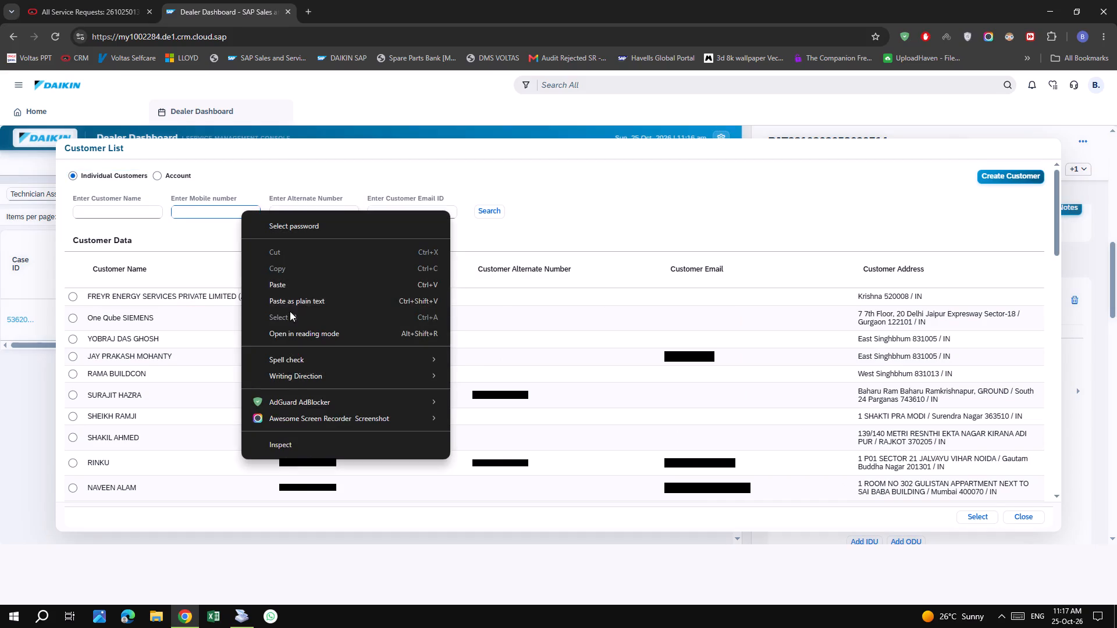
left_click(296, 281)
left_click(484, 210)
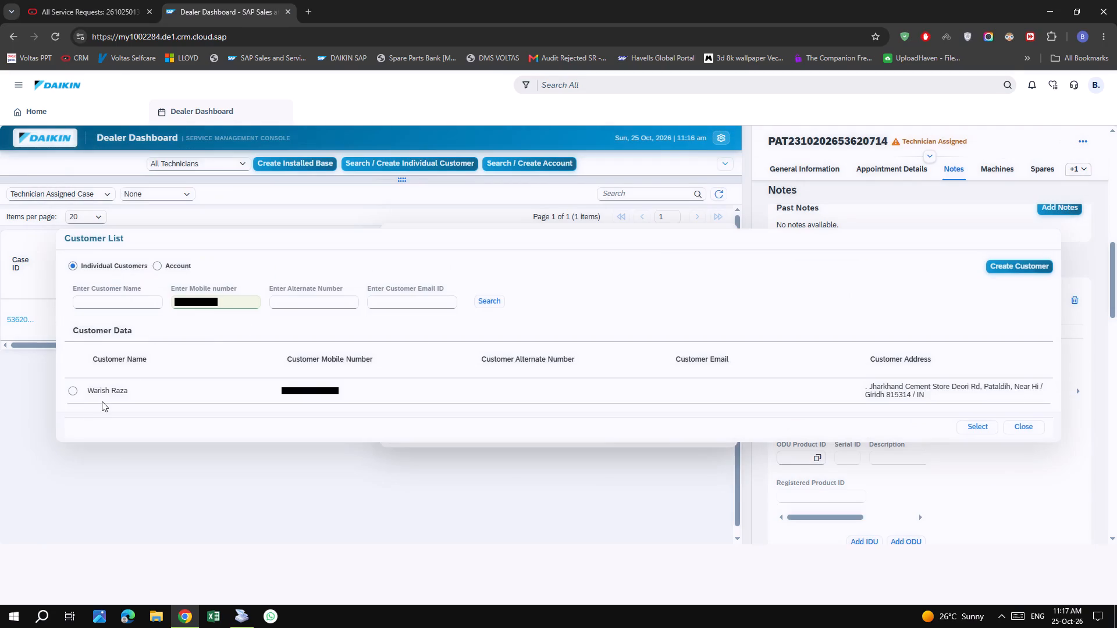
left_click(69, 392)
left_click(979, 425)
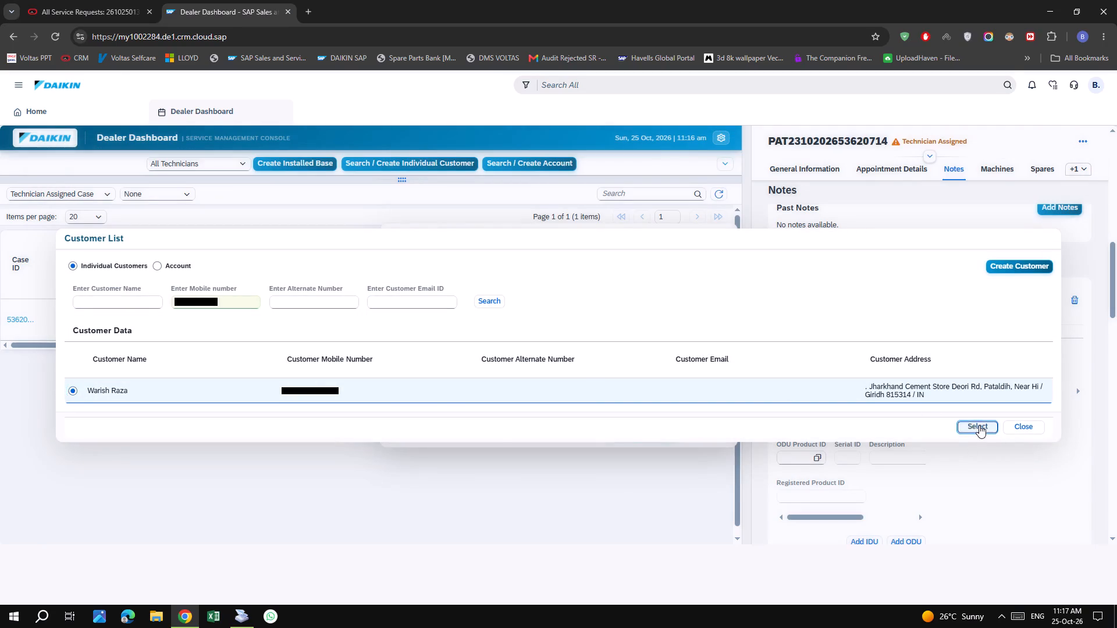
Set the date of customer purchase to 20 April 2026 and the commissioning date to 22 April 2026.
left_click(596, 333)
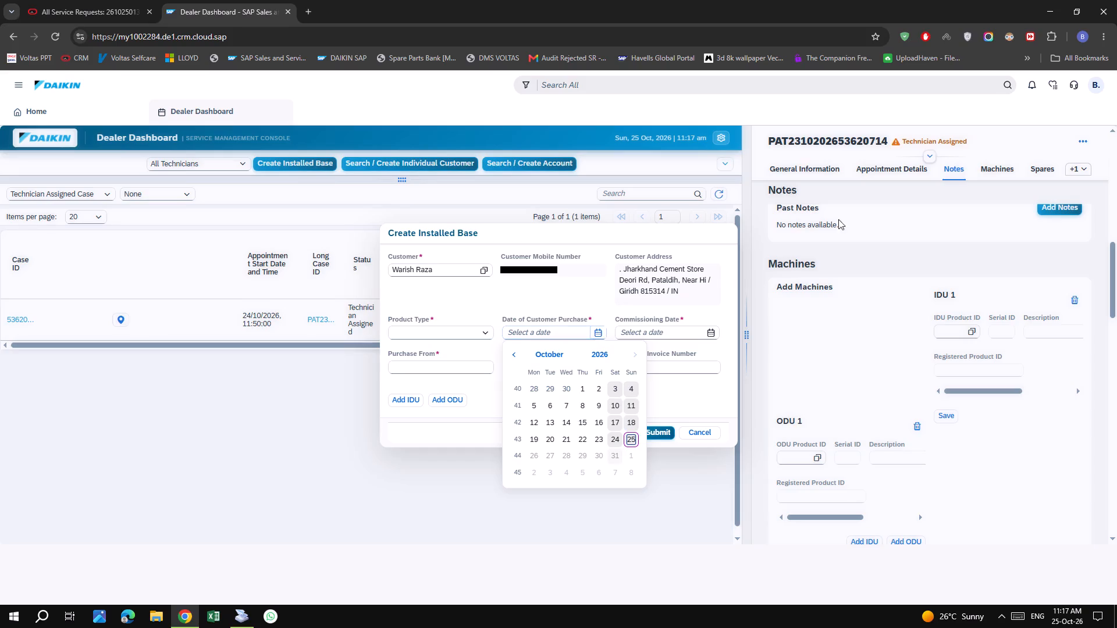
double_click(507, 352)
triple_click(512, 352)
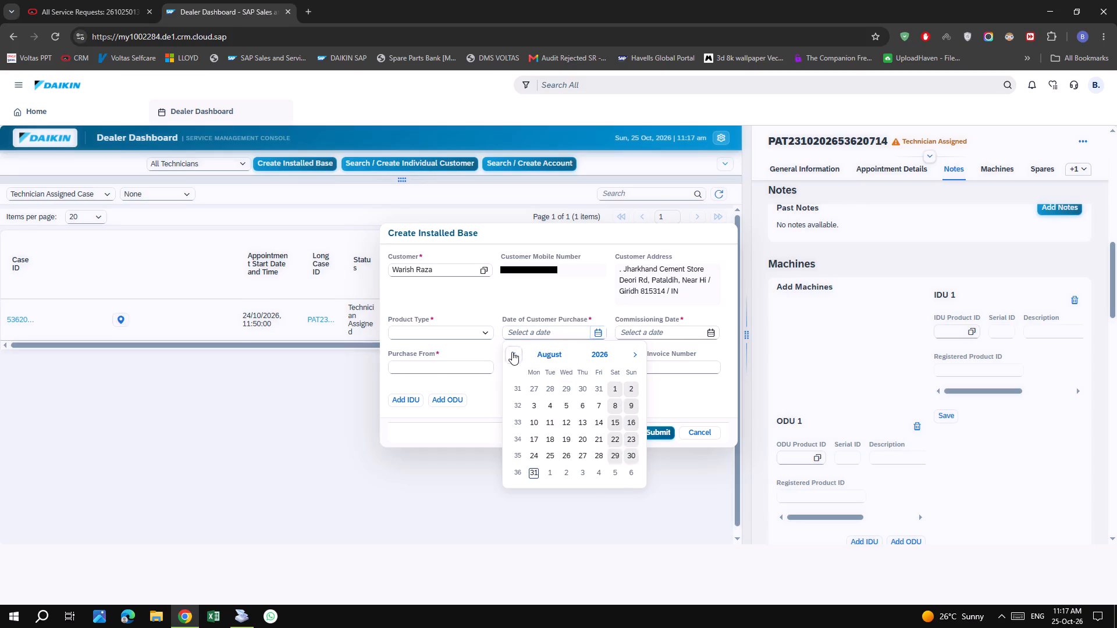
left_click(512, 352)
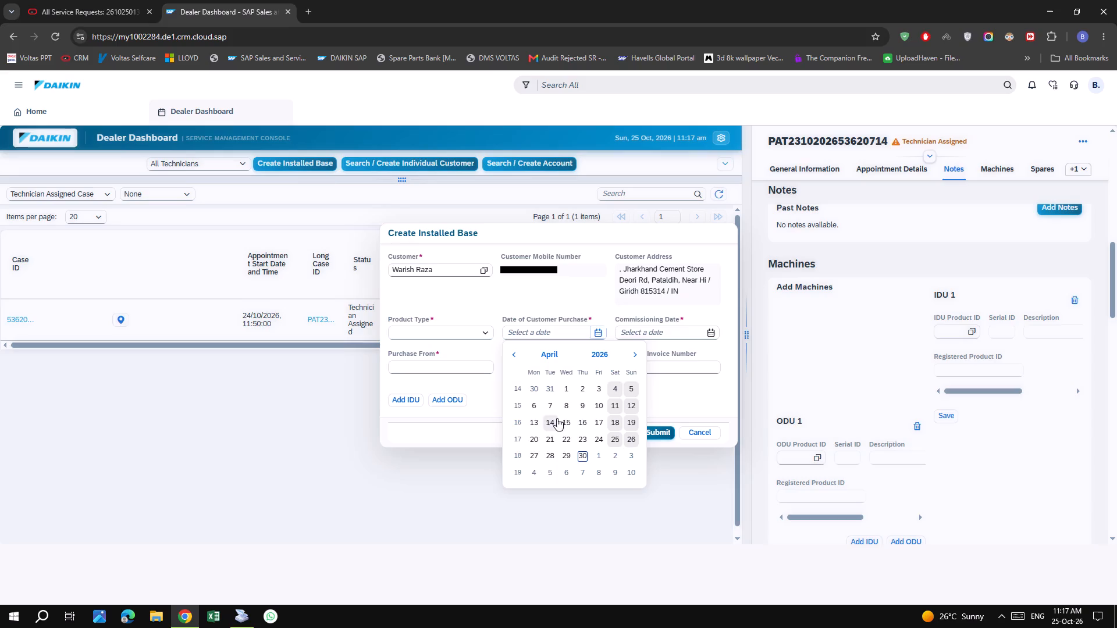
left_click(537, 442)
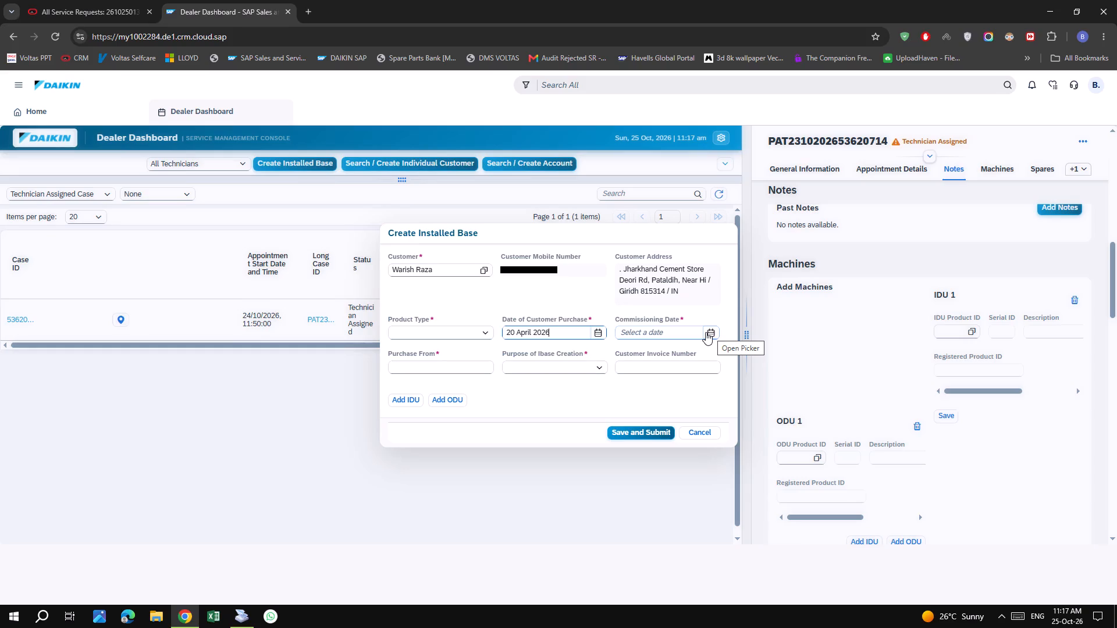
left_click(712, 331)
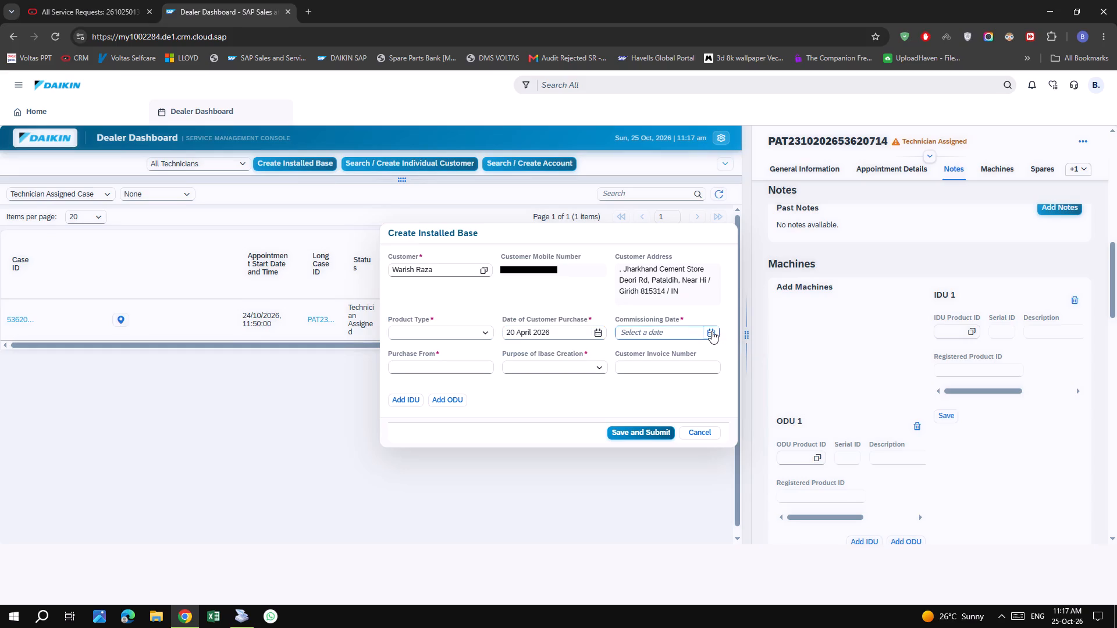
triple_click(630, 358)
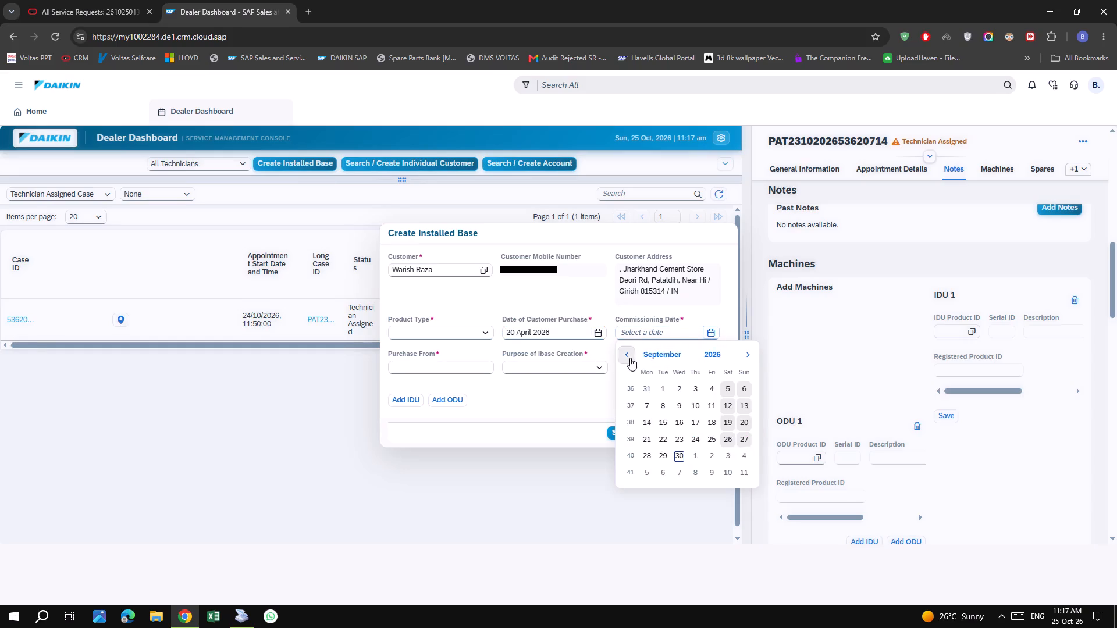
left_click(630, 358)
double_click(630, 358)
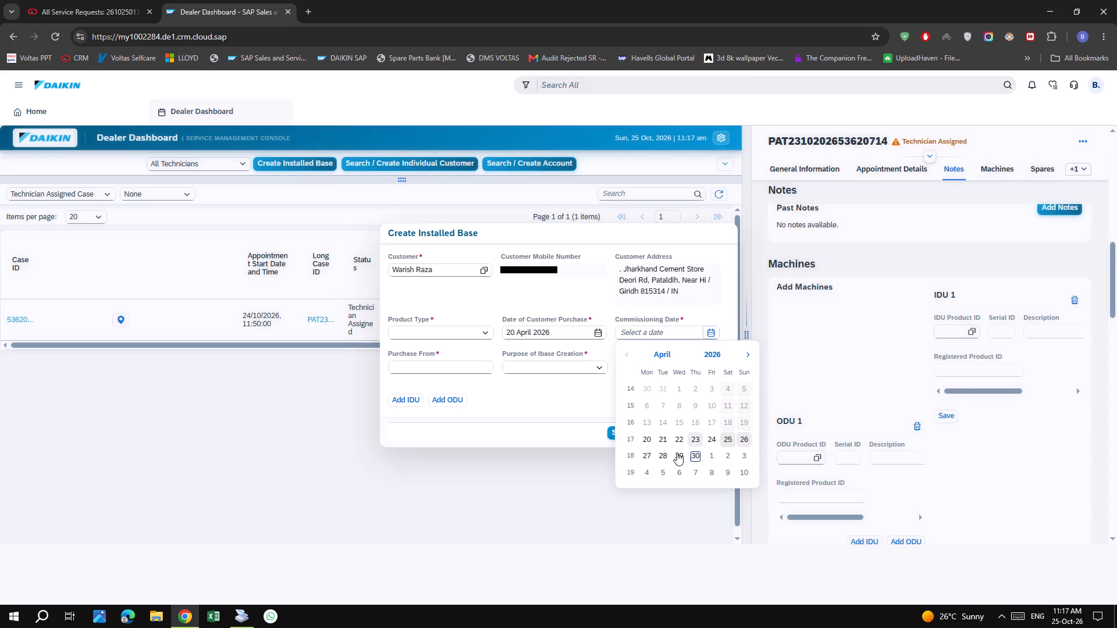
left_click(677, 441)
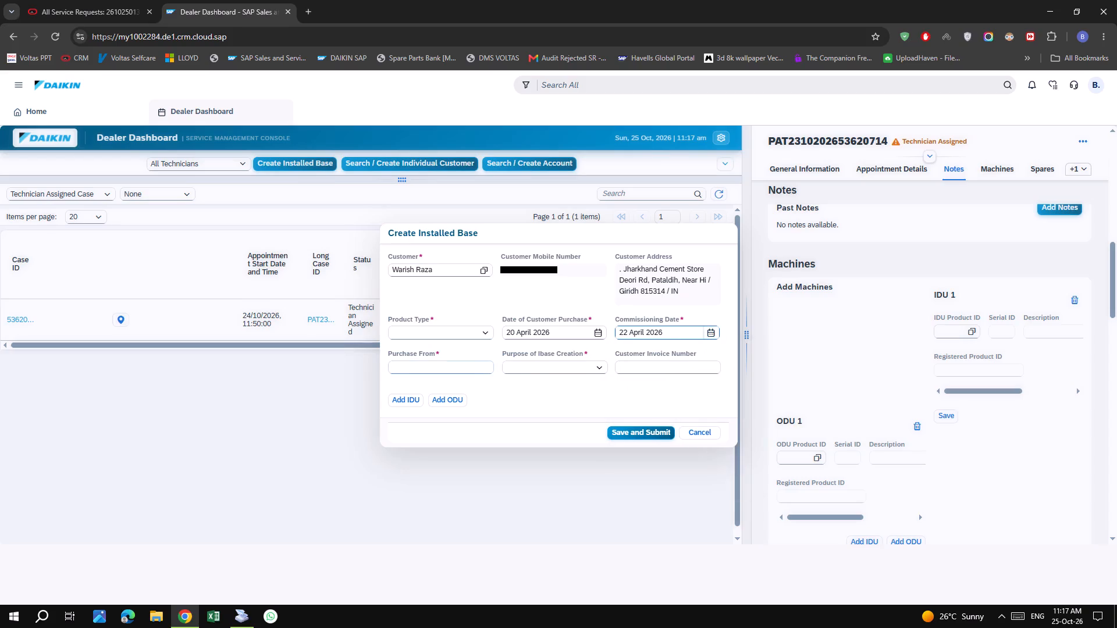
Set the product type to Room Air, Purchase From to FLIPKART, and the purpose of Ibase creation to Complaint Related.
left_click(489, 332)
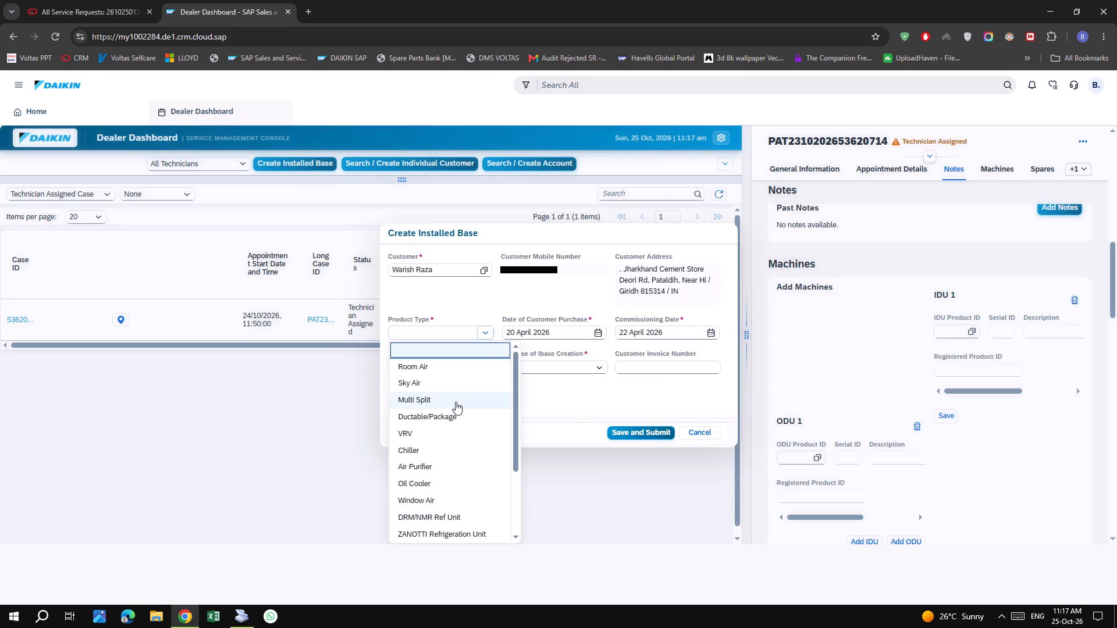
left_click(464, 367)
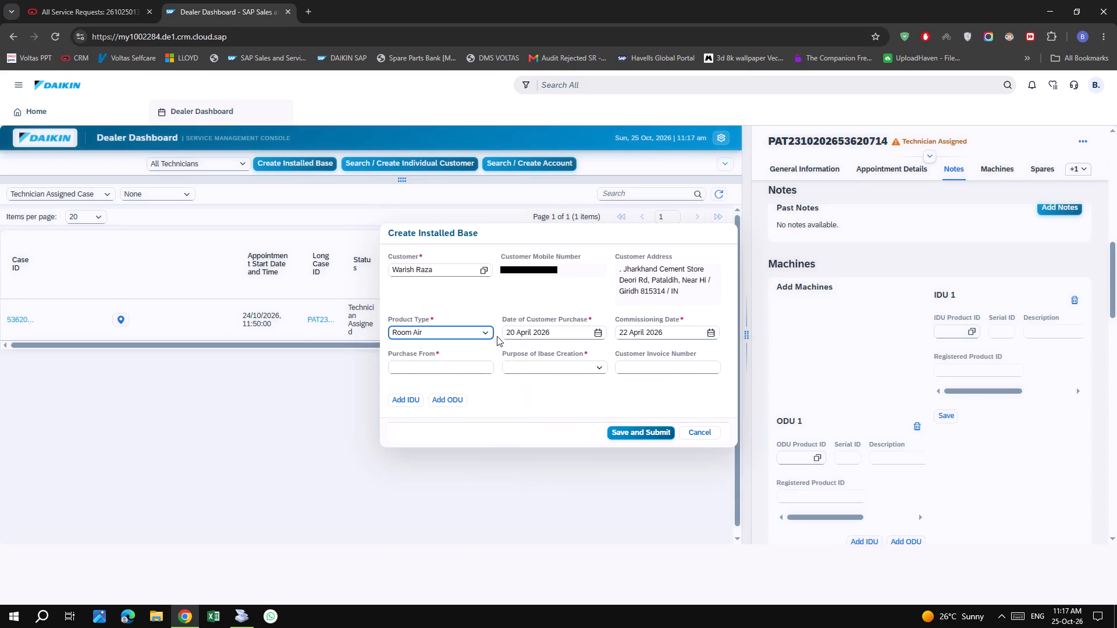
left_click(478, 368)
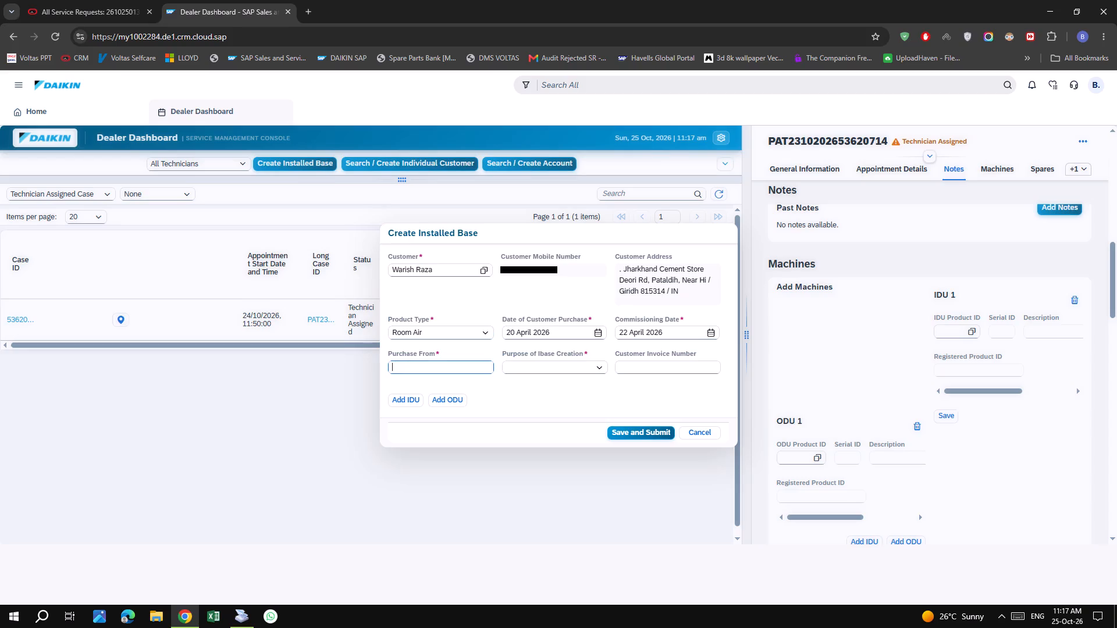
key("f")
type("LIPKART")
left_click(568, 367)
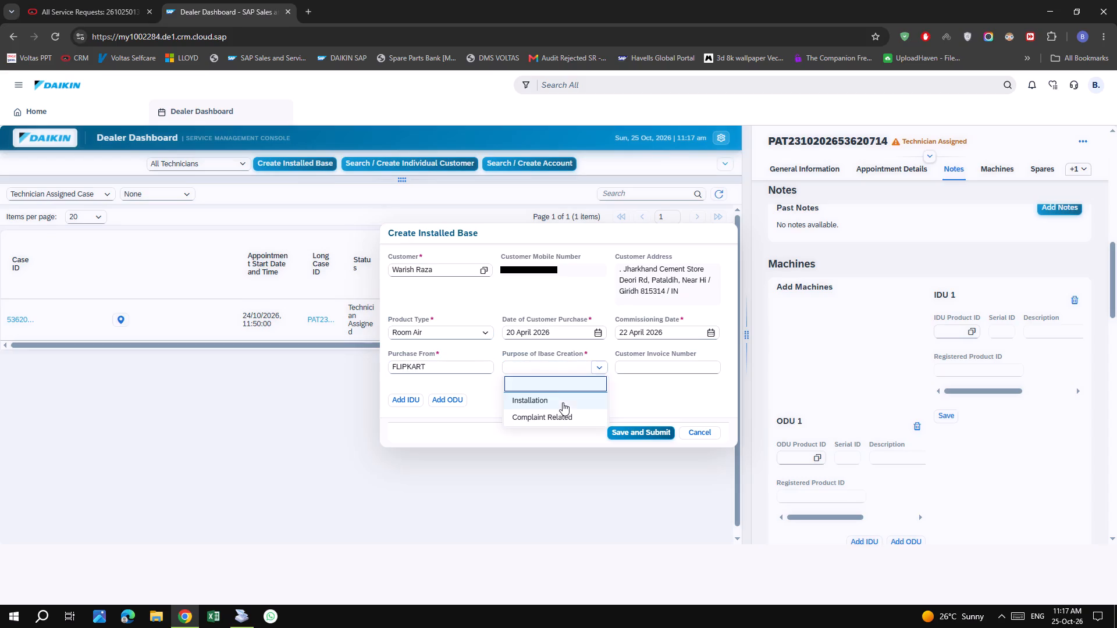
left_click(558, 418)
left_click(660, 363)
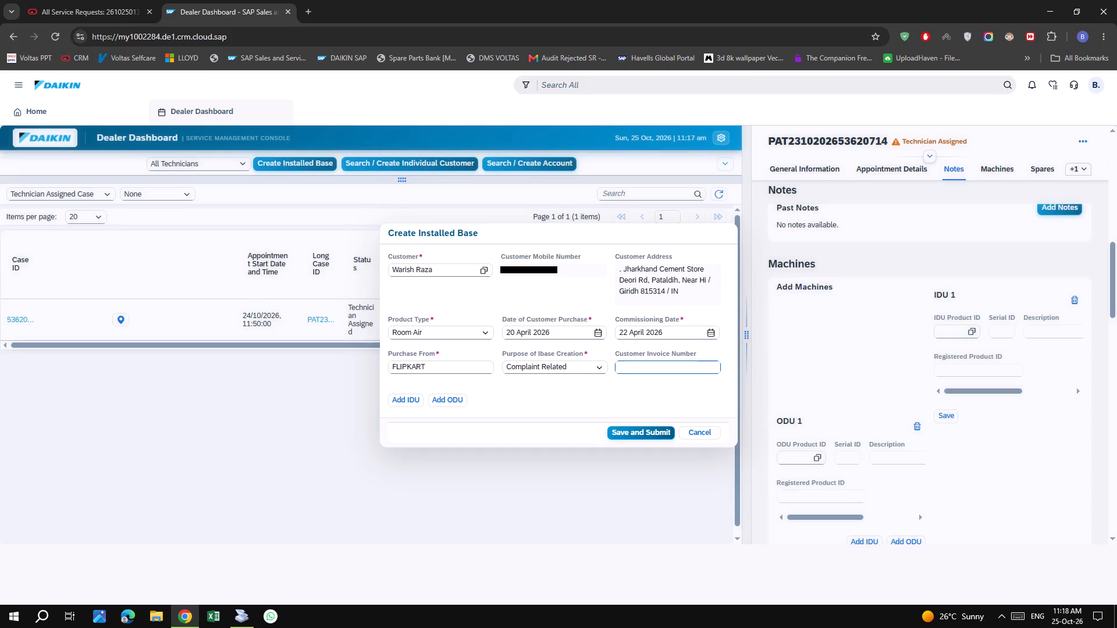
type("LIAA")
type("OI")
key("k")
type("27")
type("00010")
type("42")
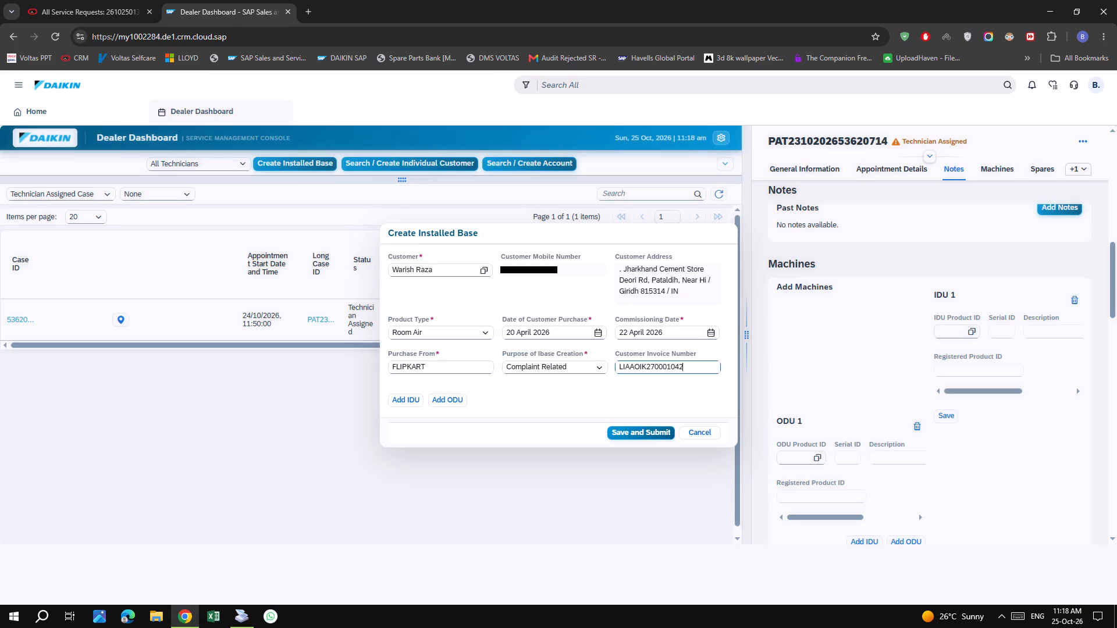
Add one IDU entry and one ODU entry to the installed base.
left_click(403, 401)
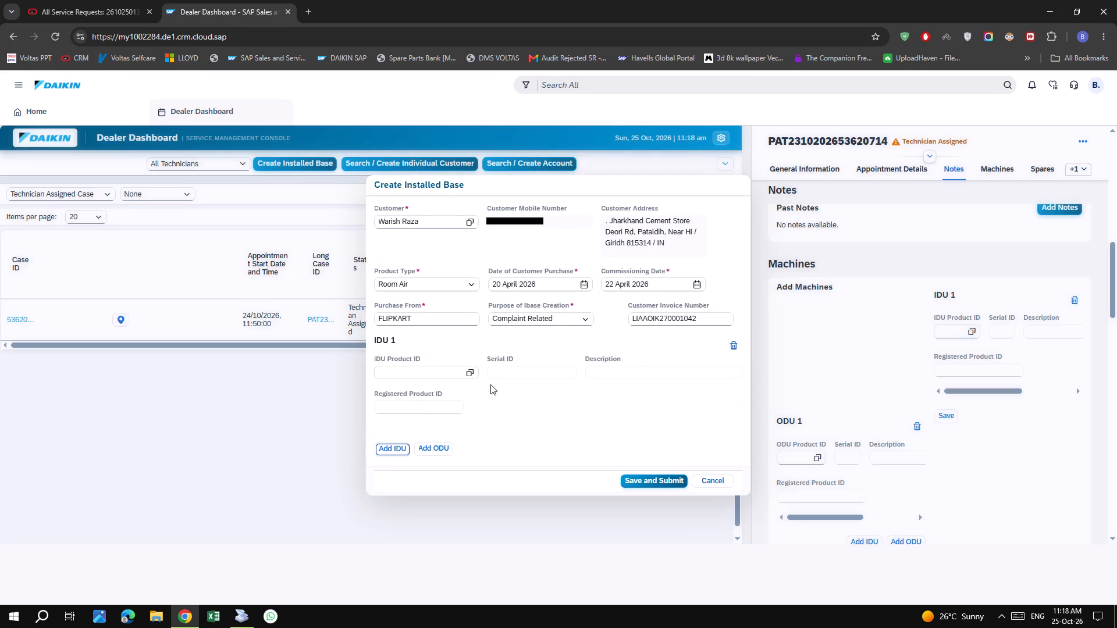
left_click(432, 448)
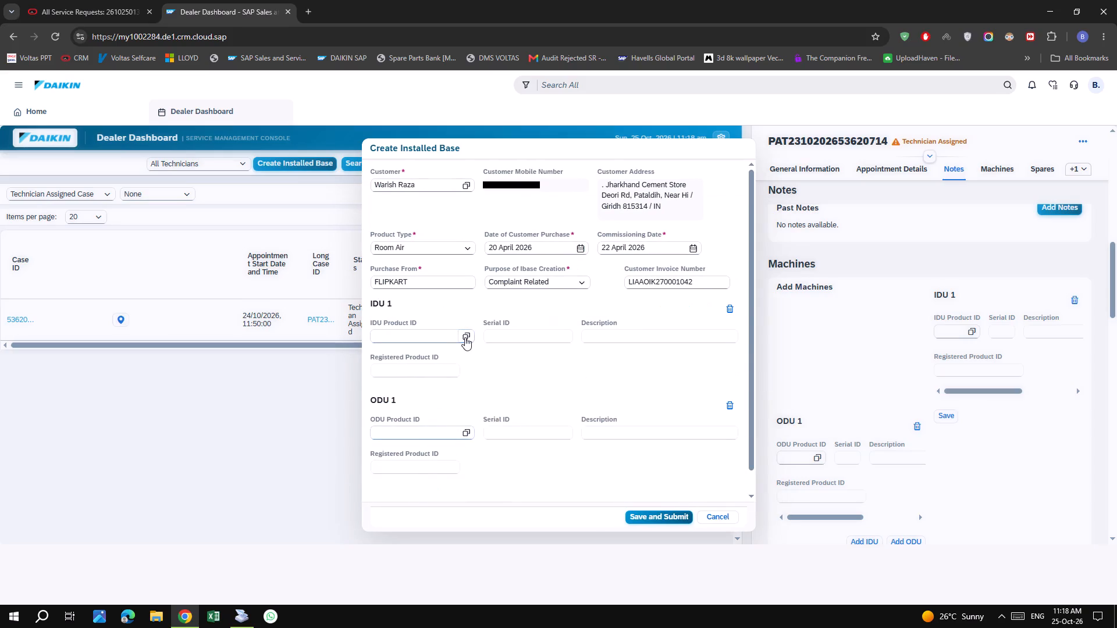
Search the universe for the IDU with product ID MTKL50XV16VKA and serial ID 8010091, and close the IDU list.
left_click(465, 337)
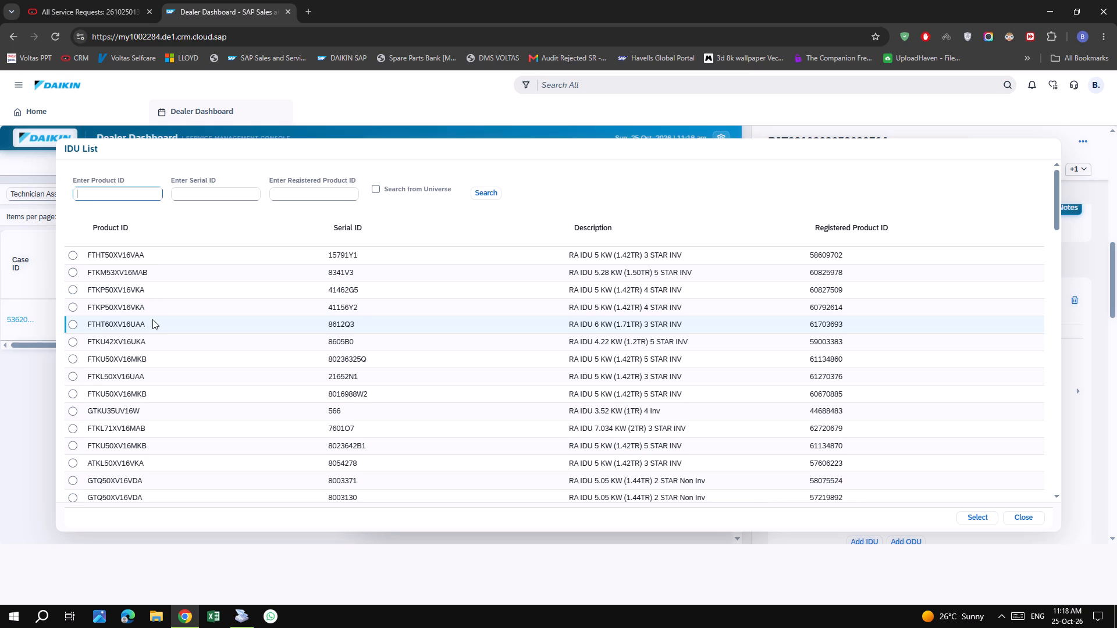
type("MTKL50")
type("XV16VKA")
left_click(195, 190)
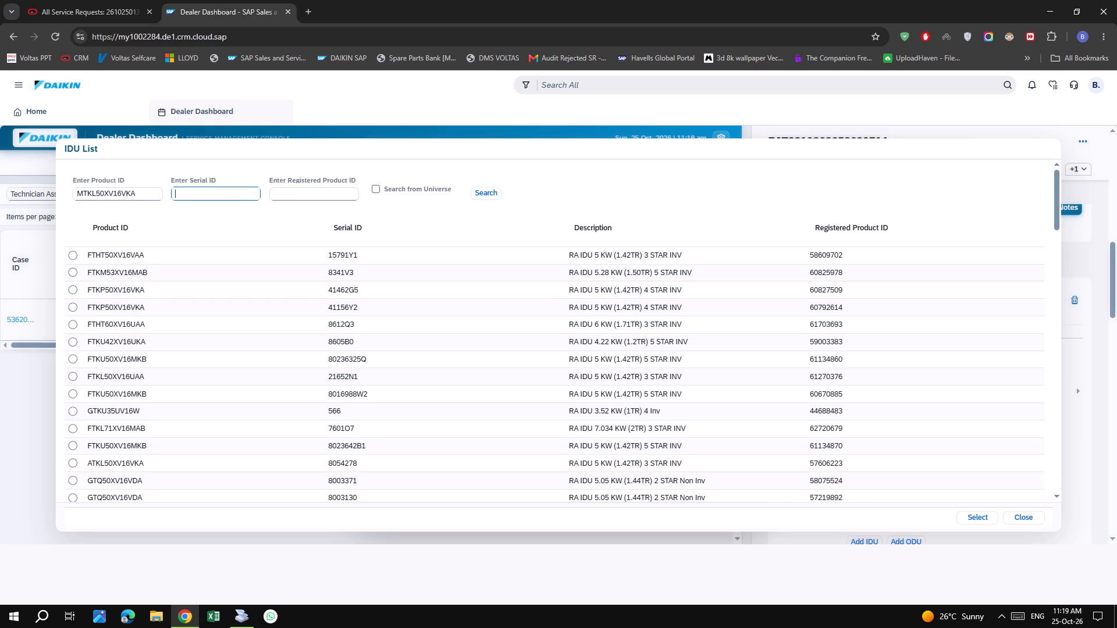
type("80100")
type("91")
left_click(431, 185)
left_click(481, 197)
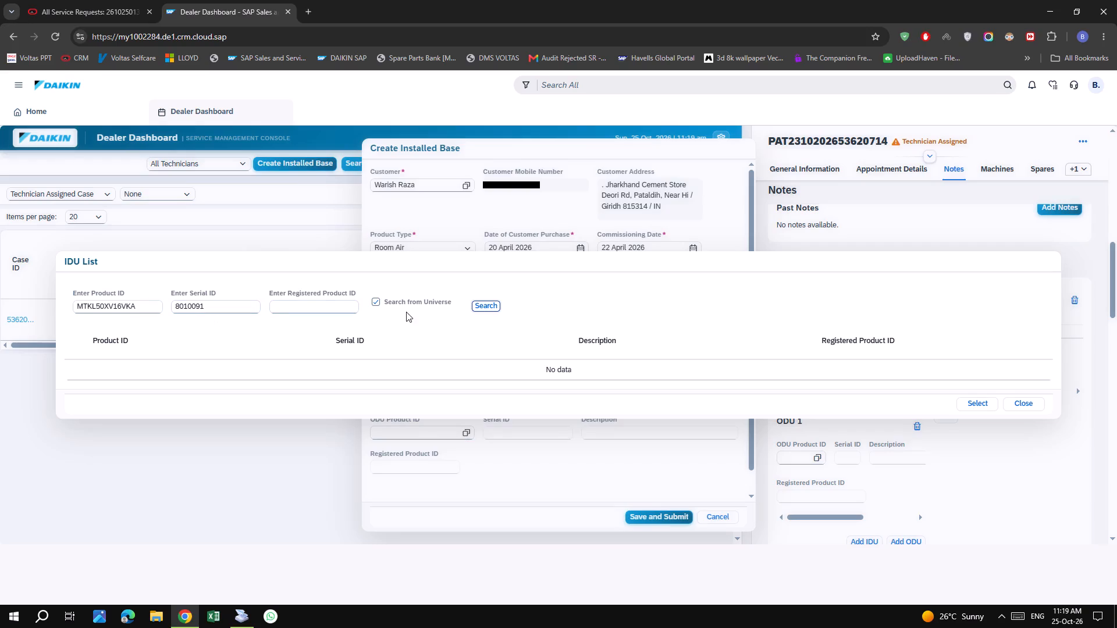
left_click(1016, 401)
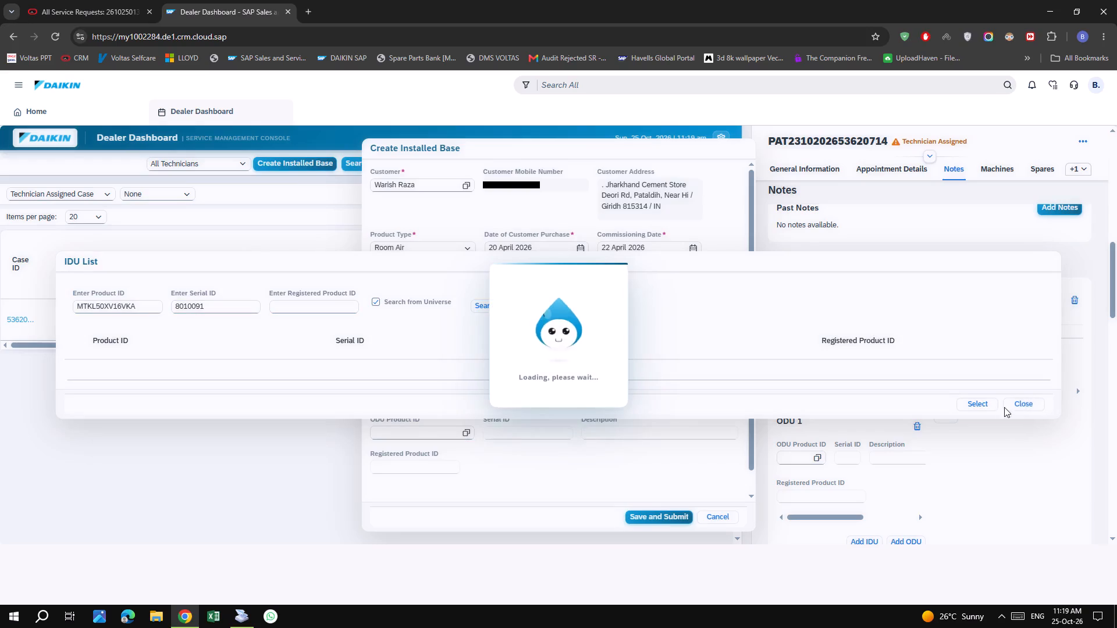
Search the universe for the ODU with product ID RKL50XV16VKA and serial ID 8013580, and close the ODU list.
left_click(466, 436)
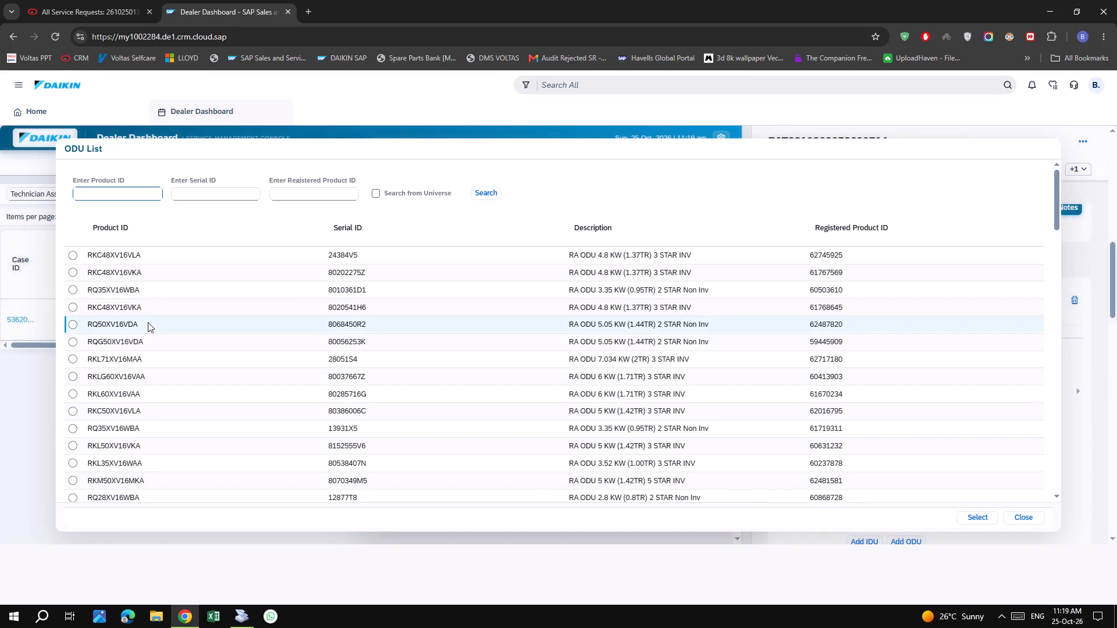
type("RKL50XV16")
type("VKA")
left_click(222, 194)
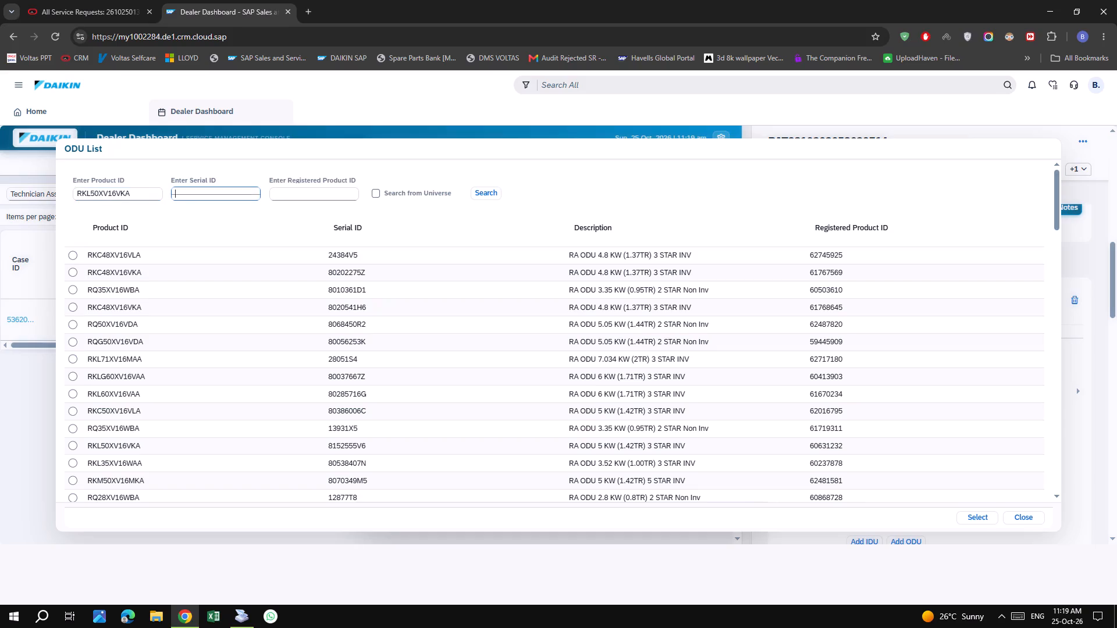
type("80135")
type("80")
left_click(426, 202)
left_click(429, 197)
left_click(478, 193)
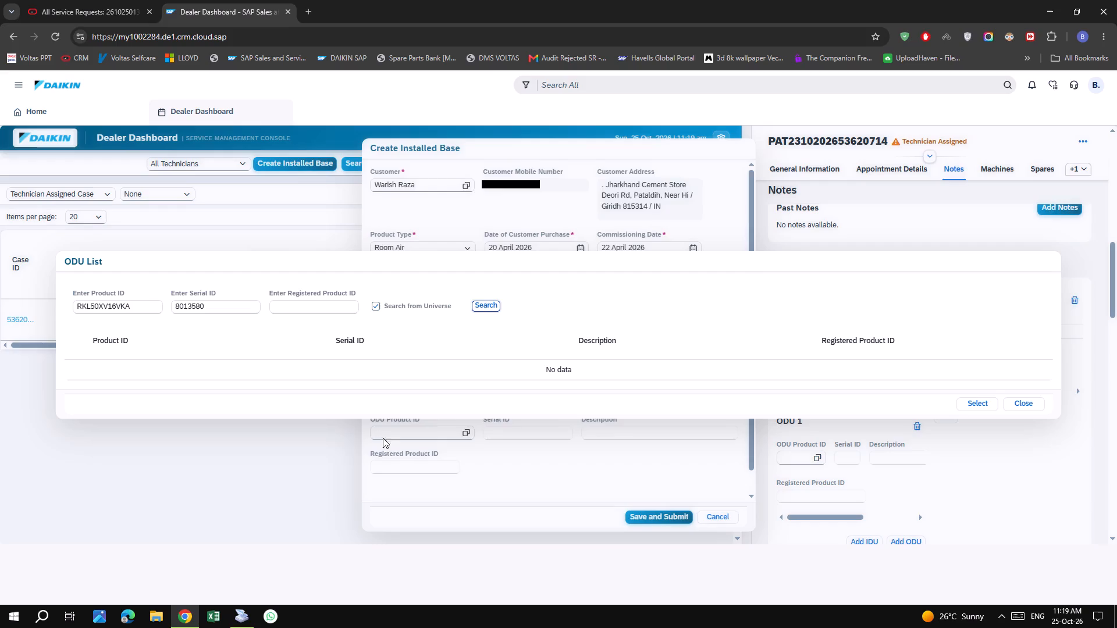
left_click(1023, 401)
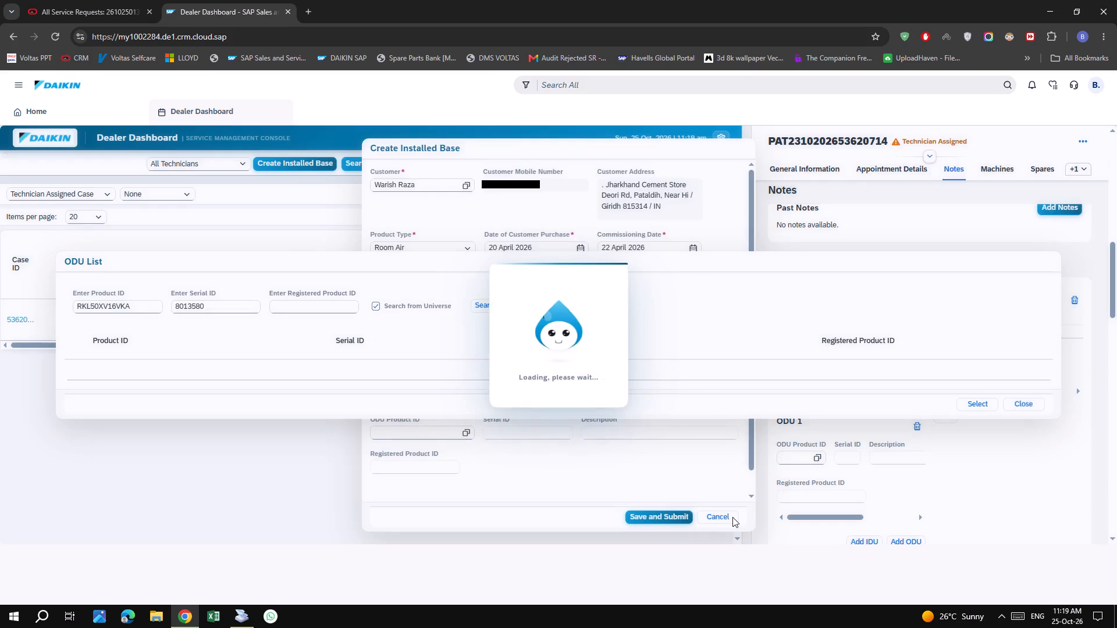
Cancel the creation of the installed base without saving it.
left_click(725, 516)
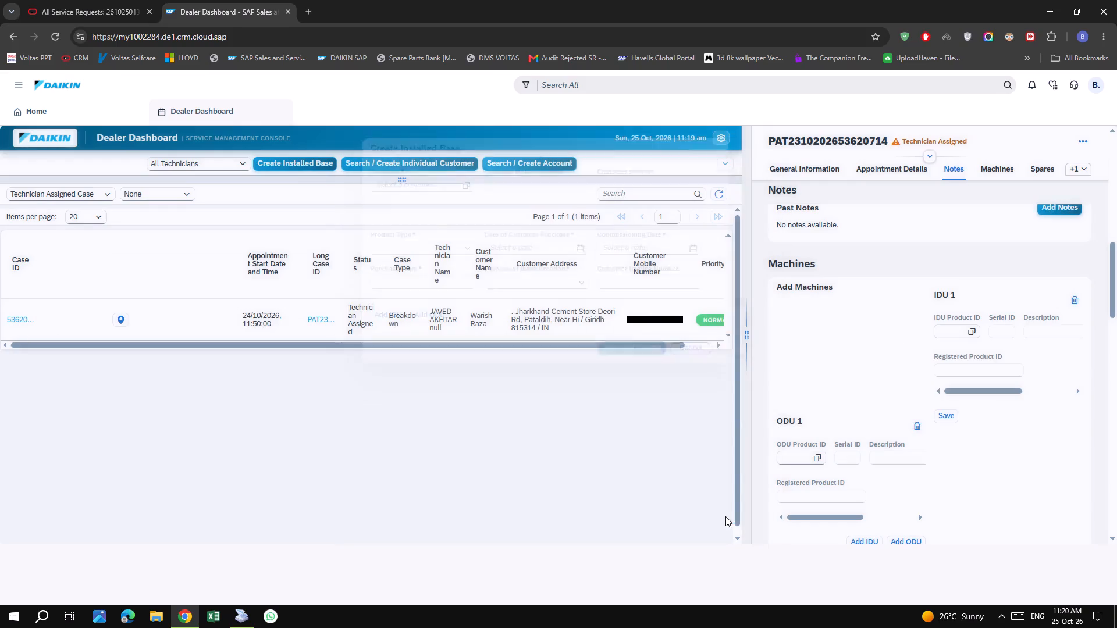
scroll(892, 427, "down", 8)
scroll(892, 427, "up", 5)
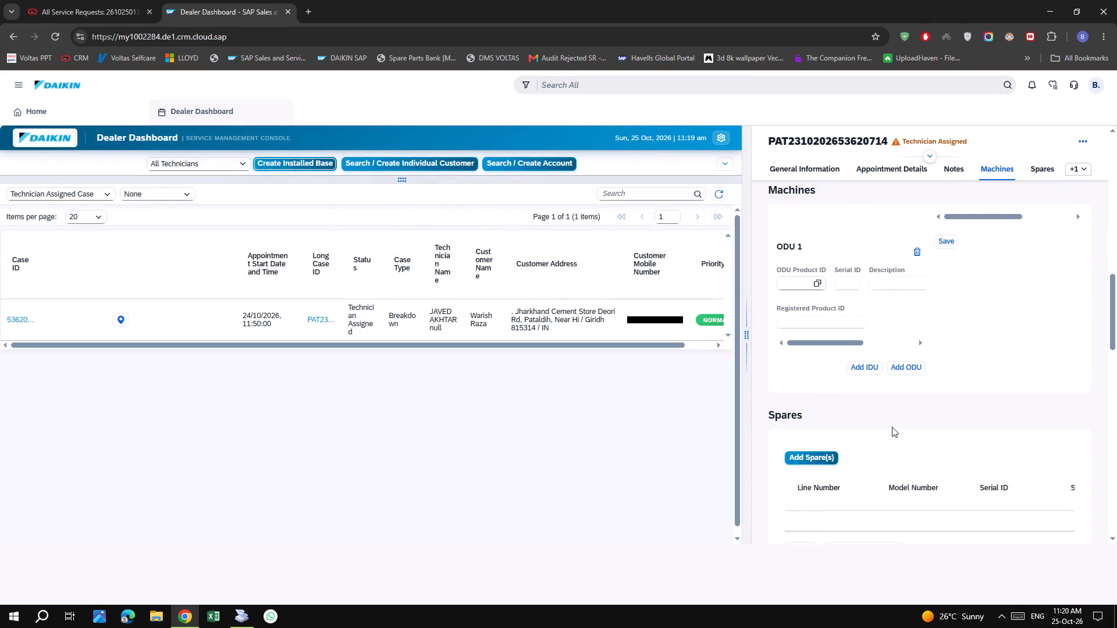
scroll(892, 424, "up", 12)
scroll(949, 360, "up", 6)
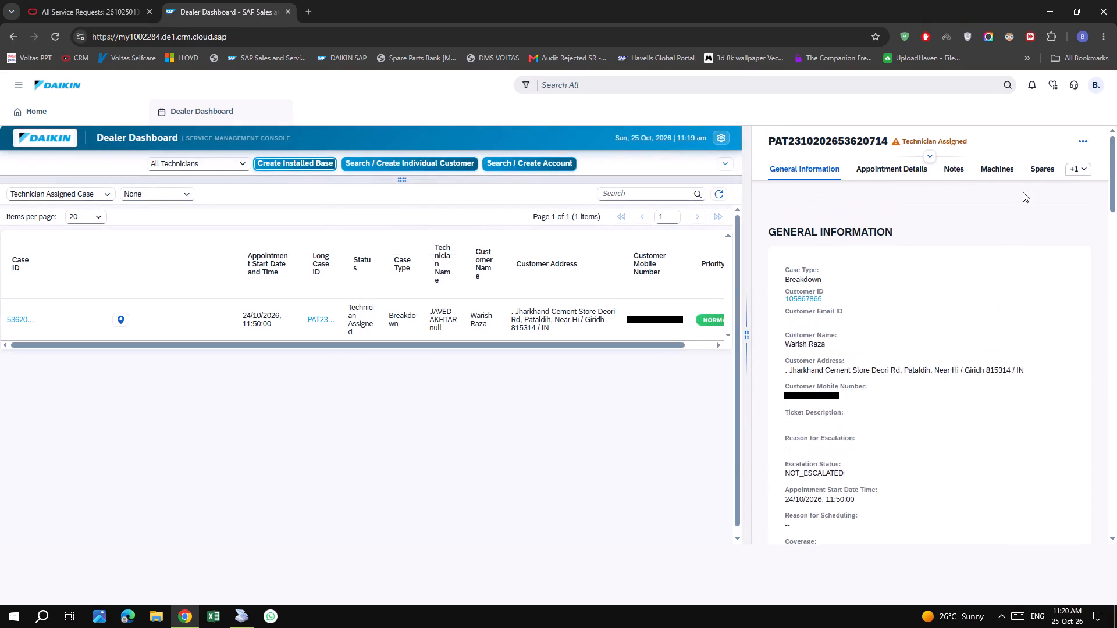
left_click(1073, 173)
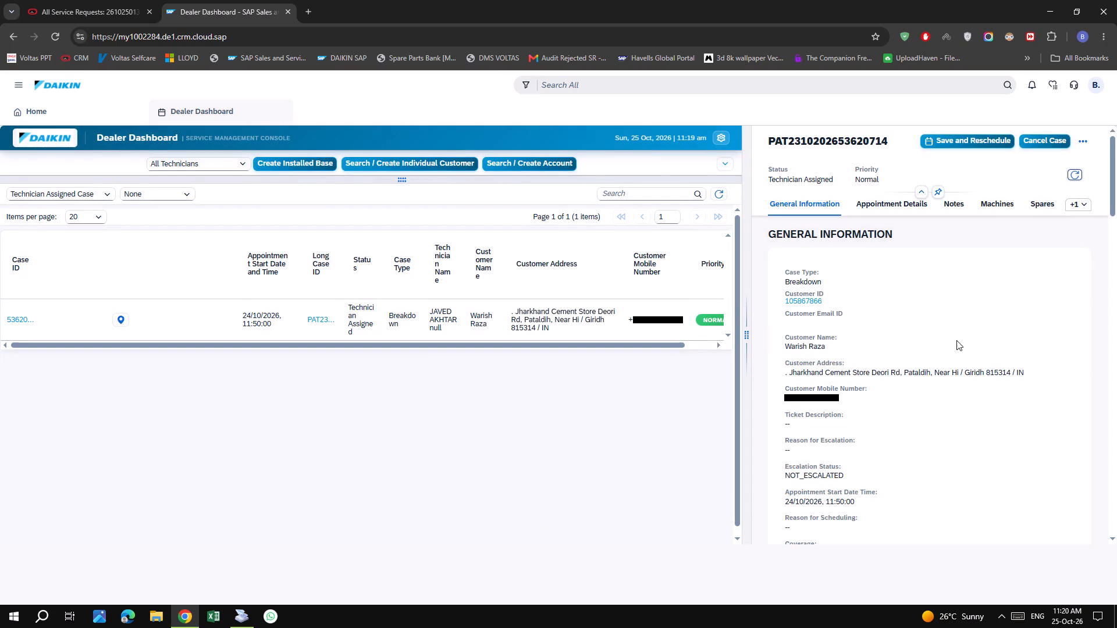
Examine the refreshed case from its general information and appointment details through machines to the job sheet.
scroll(909, 304, "down", 9)
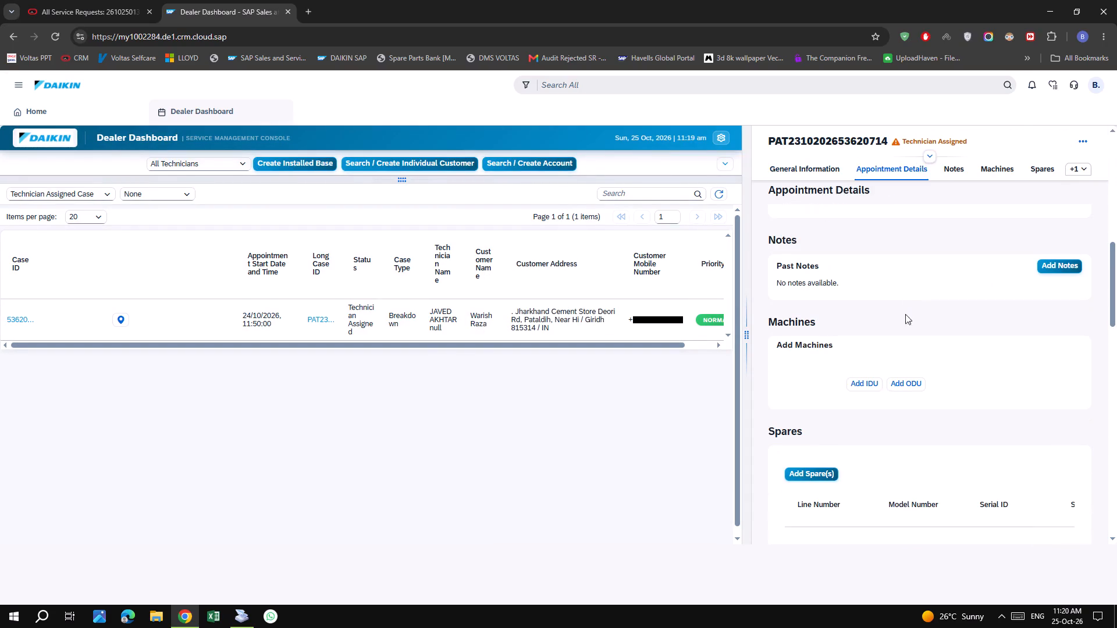
scroll(891, 396, "down", 19)
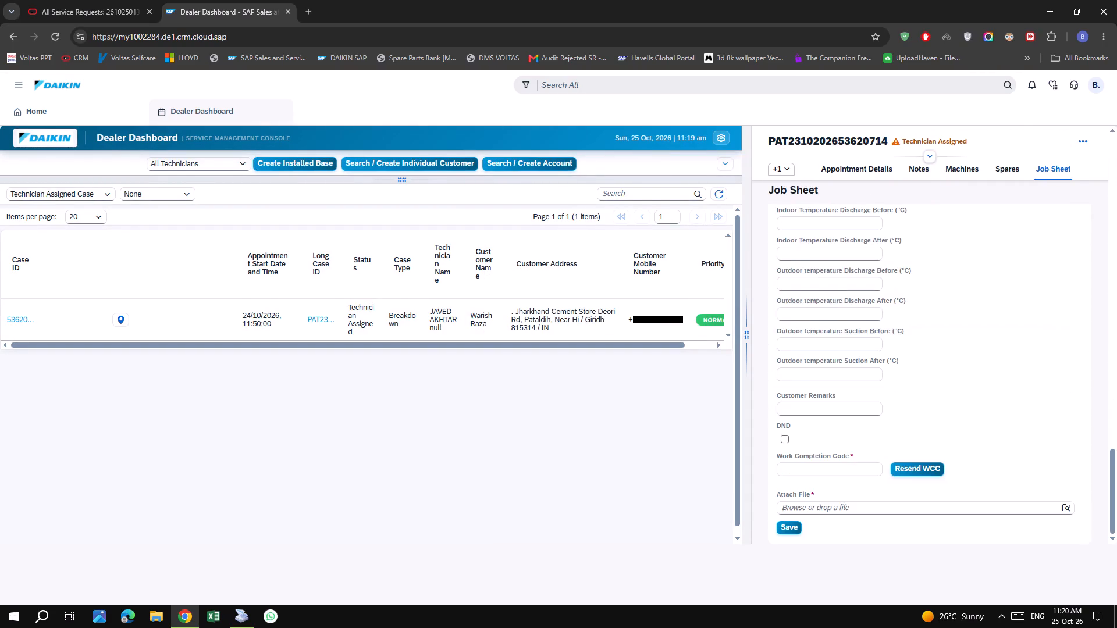
scroll(883, 384, "down", 6)
scroll(884, 383, "up", 20)
scroll(884, 383, "up", 9)
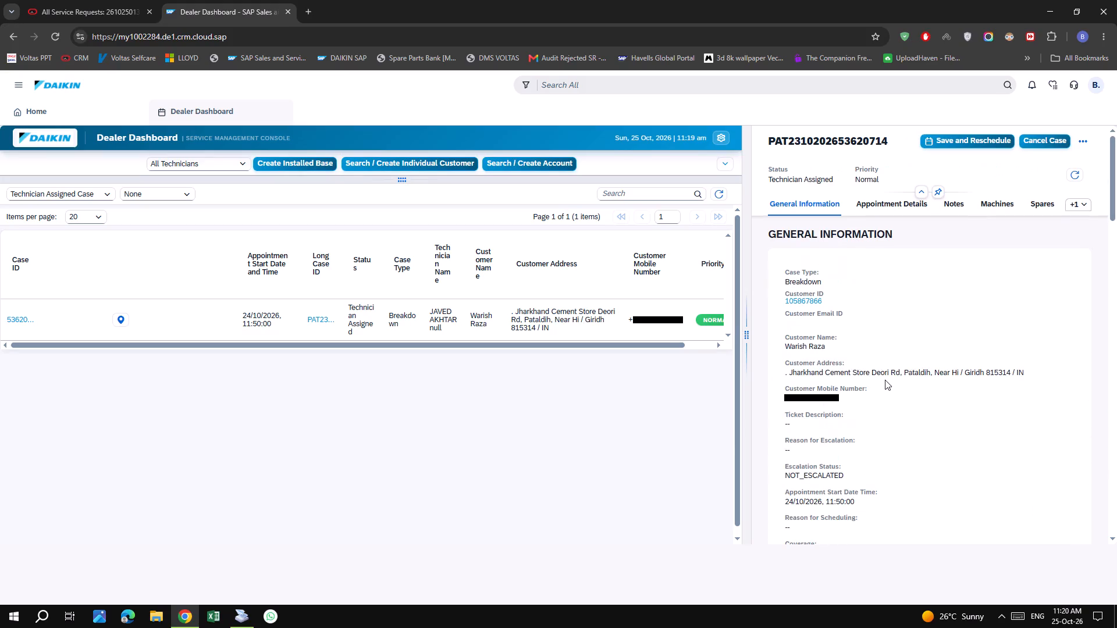
scroll(885, 380, "down", 7)
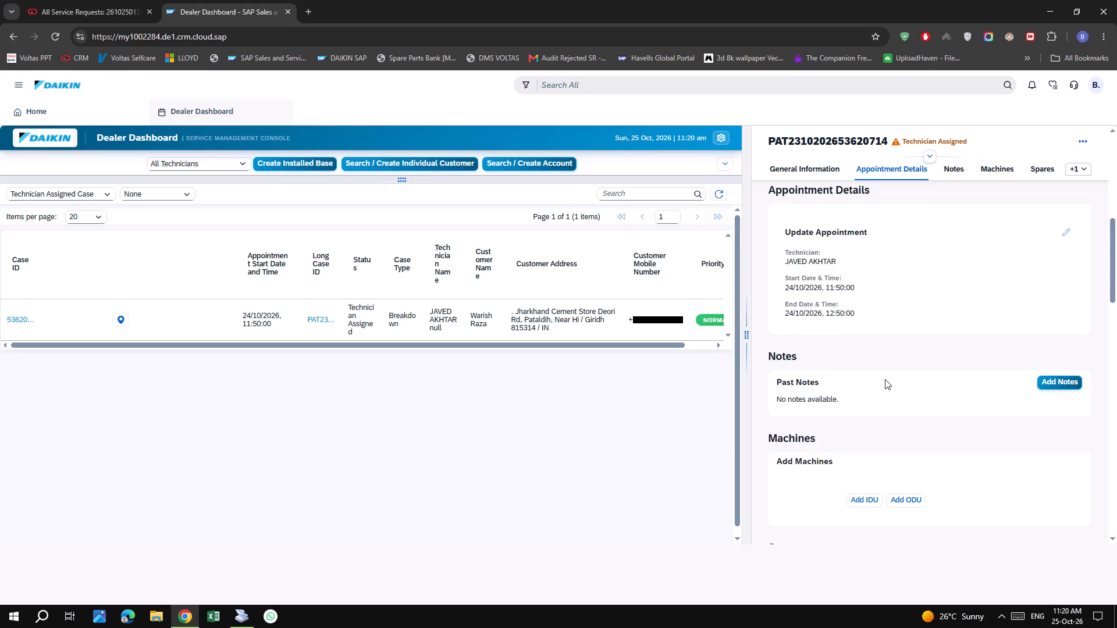
scroll(885, 379, "up", 19)
scroll(885, 379, "down", 6)
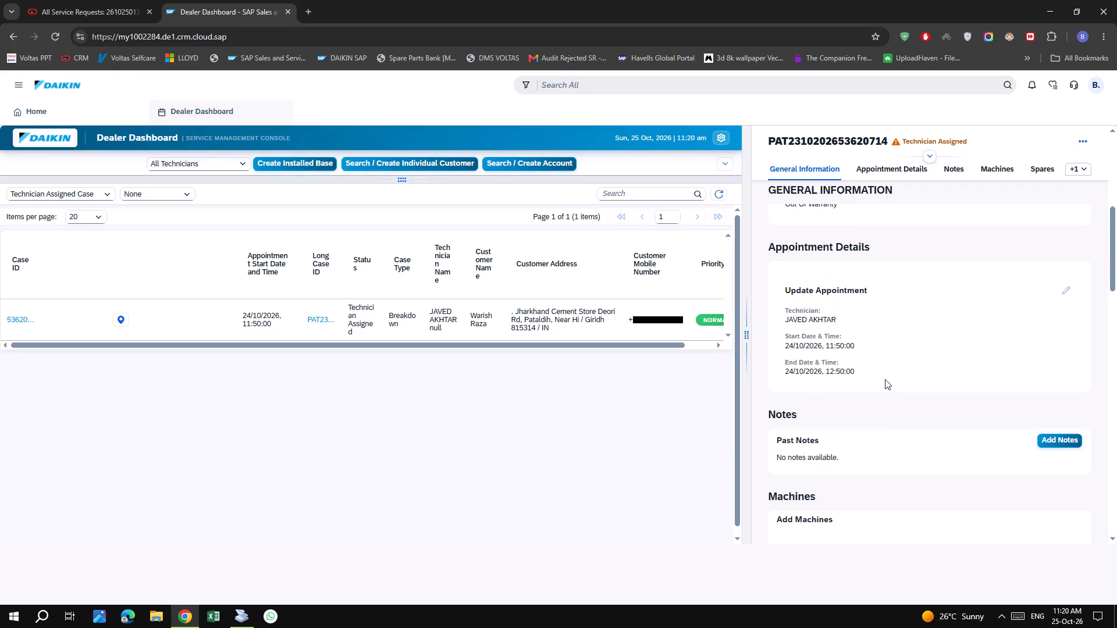
scroll(885, 379, "down", 6)
scroll(826, 345, "up", 4)
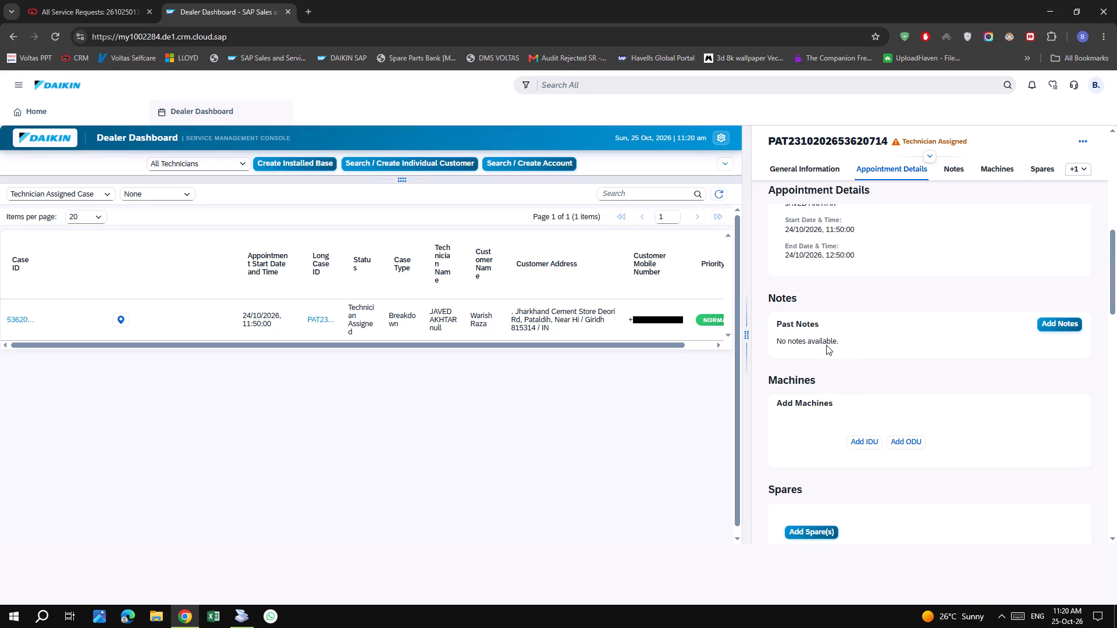
Add one IDU entry and one ODU entry to the Machines section of the case.
left_click(871, 437)
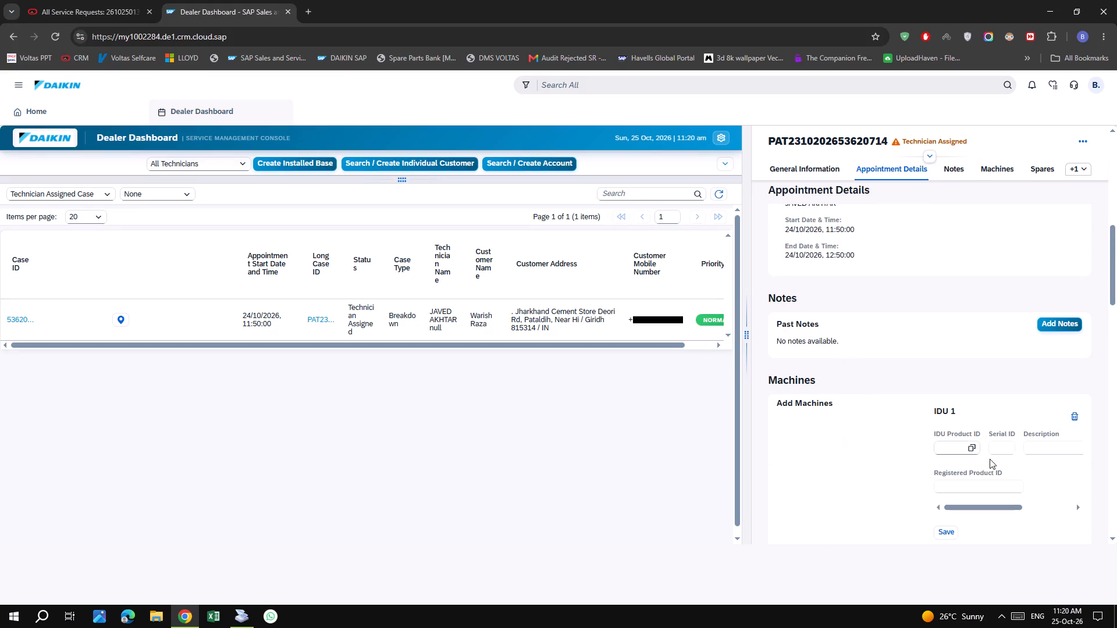
scroll(990, 459, "down", 2)
left_click(970, 327)
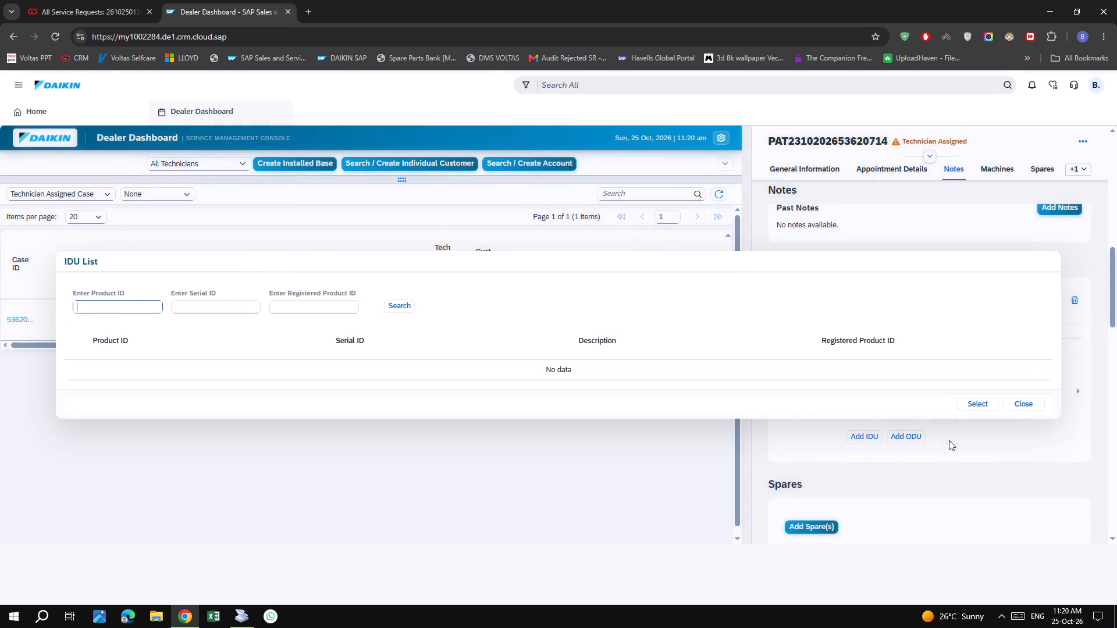
left_click(1023, 395)
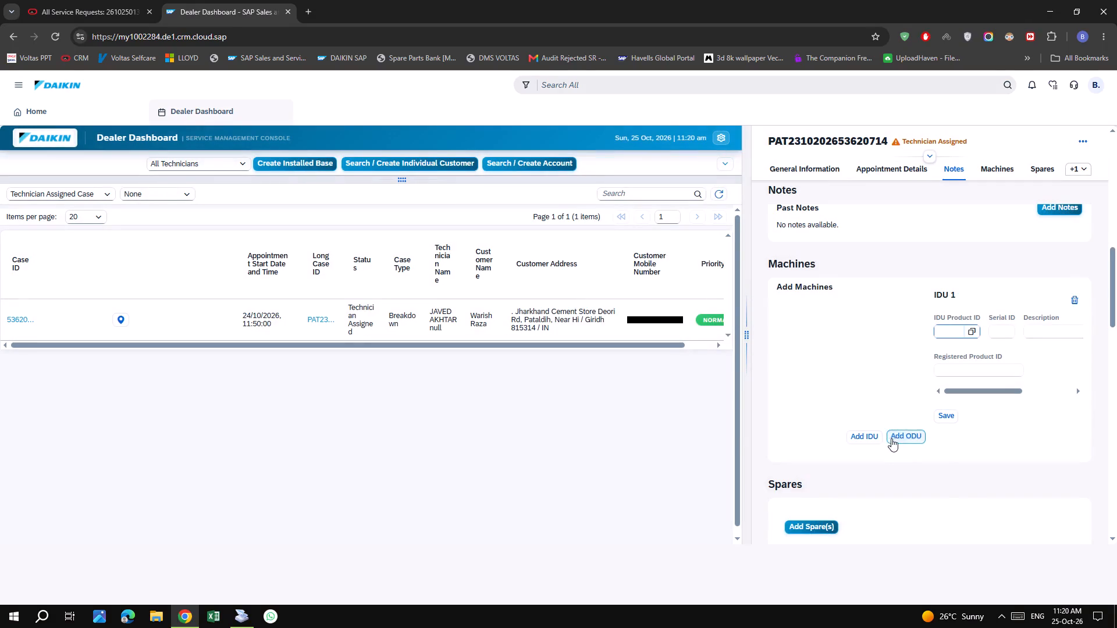
left_click(891, 438)
left_click(819, 453)
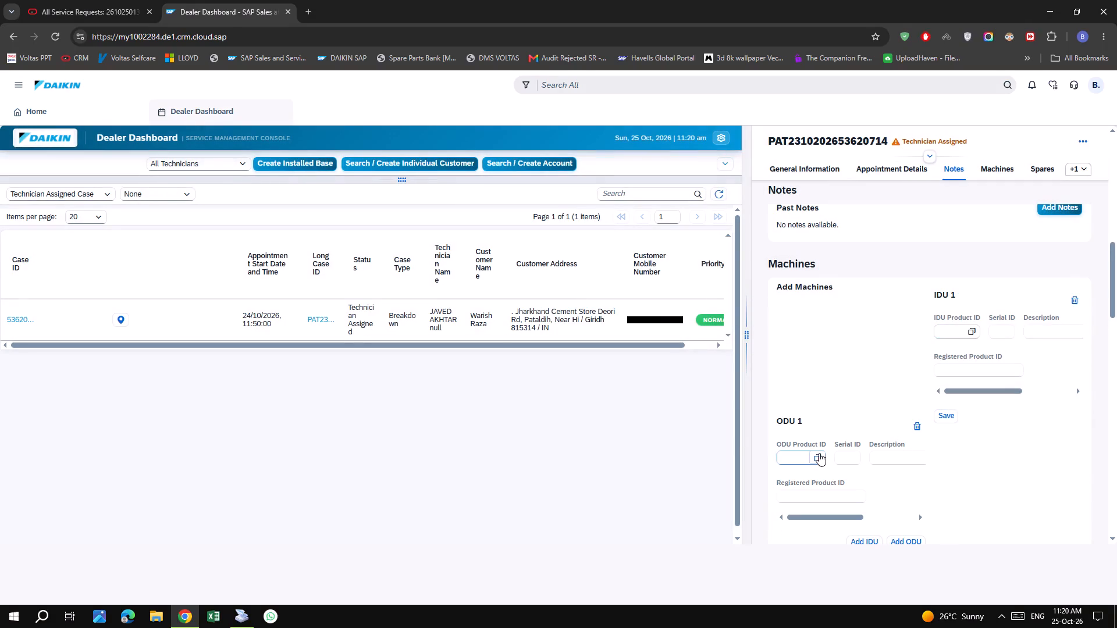
left_click(138, 305)
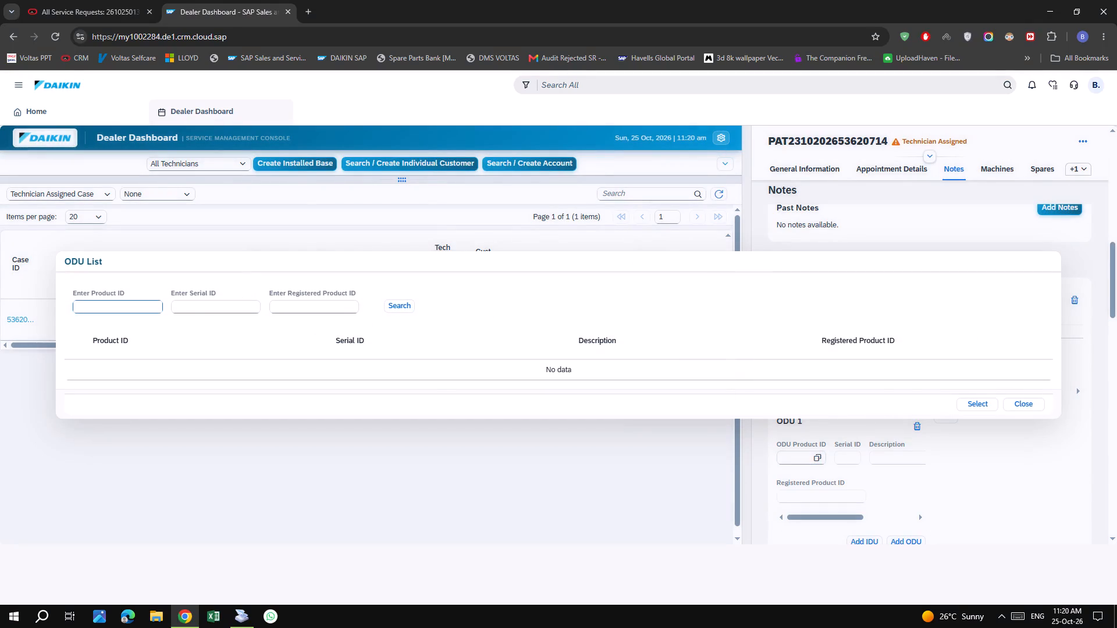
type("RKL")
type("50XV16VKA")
left_click(194, 300)
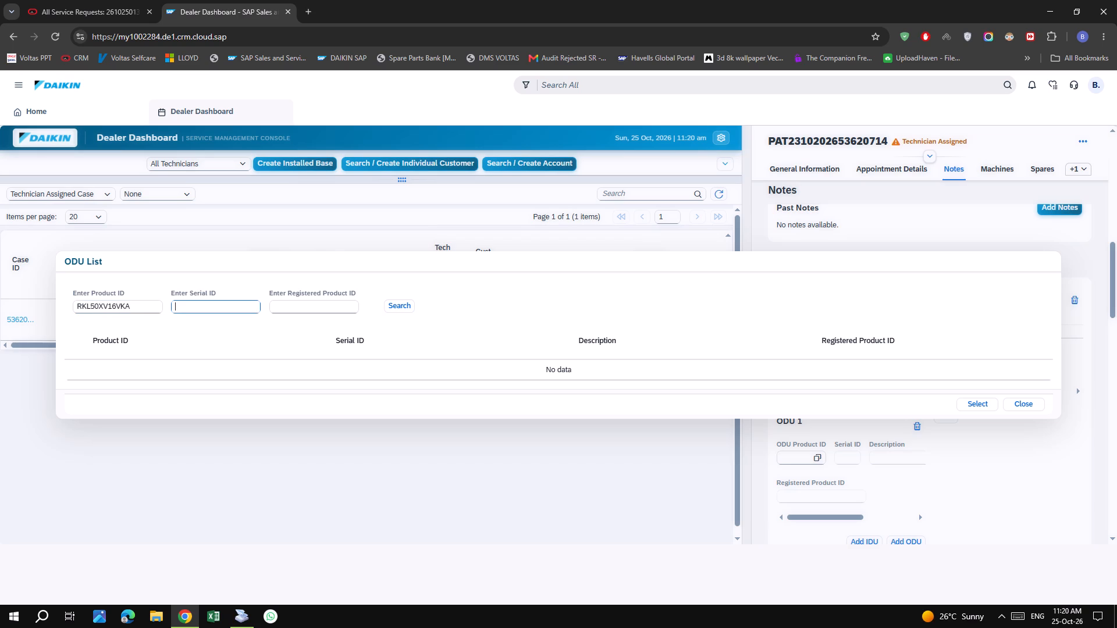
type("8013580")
left_click(409, 313)
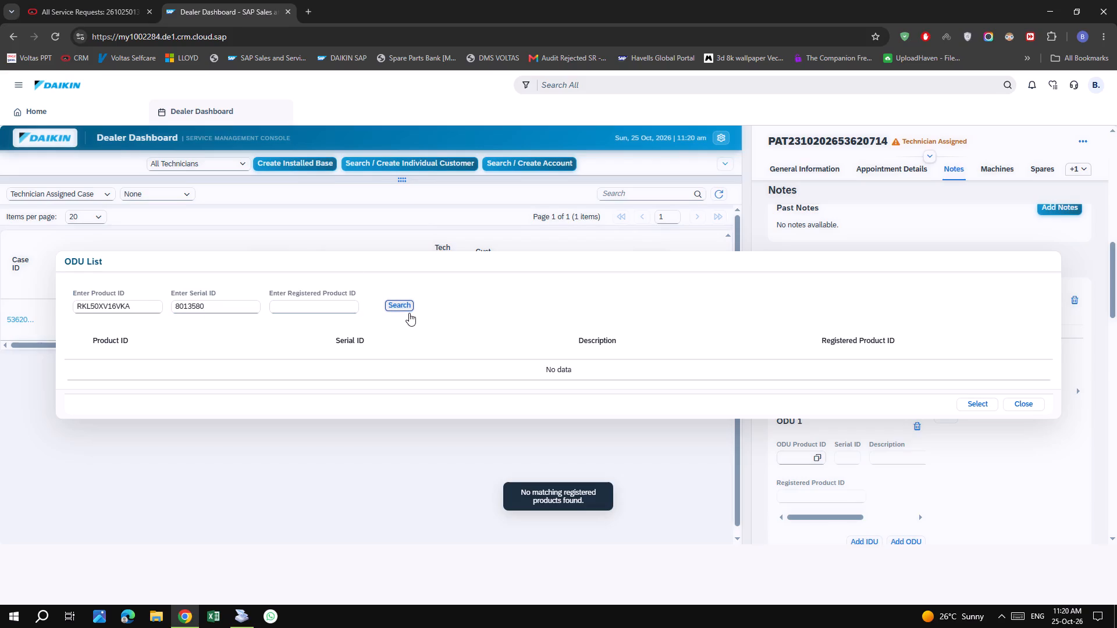
left_click(409, 308)
triple_click(409, 308)
left_click(1013, 404)
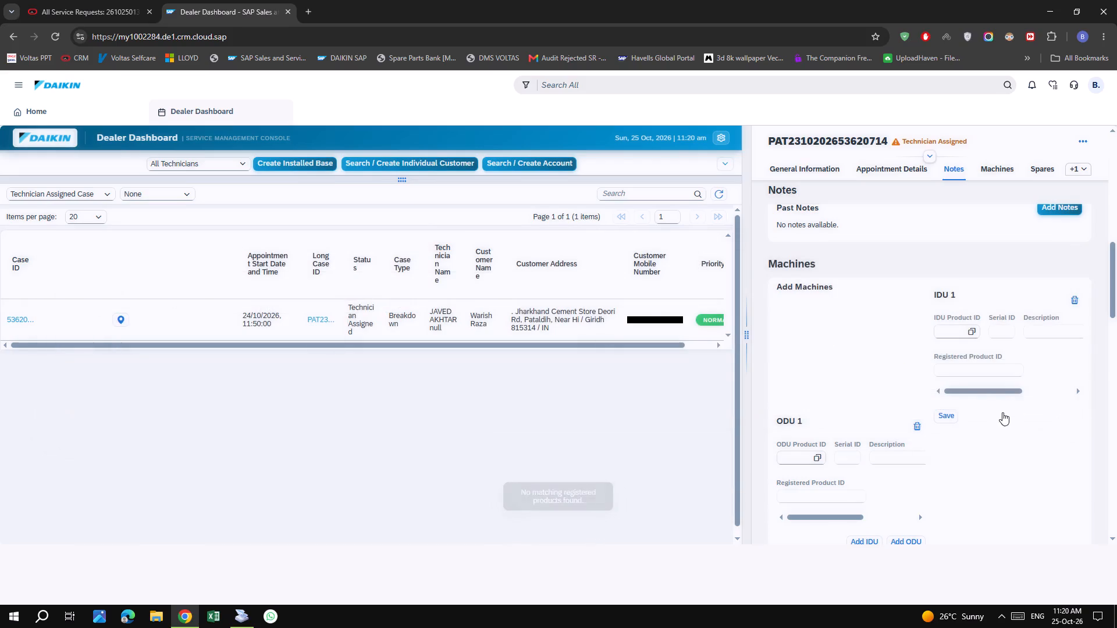
Check the case's general information and the additional actions available for the case.
scroll(859, 448, "down", 5)
scroll(868, 431, "up", 4)
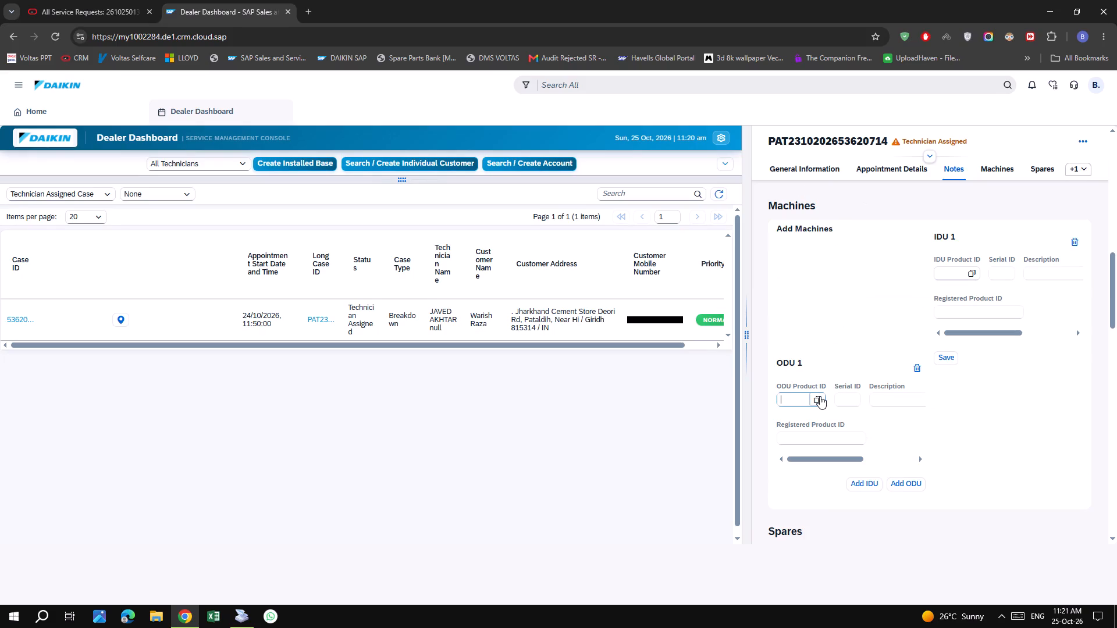
scroll(905, 388, "up", 3)
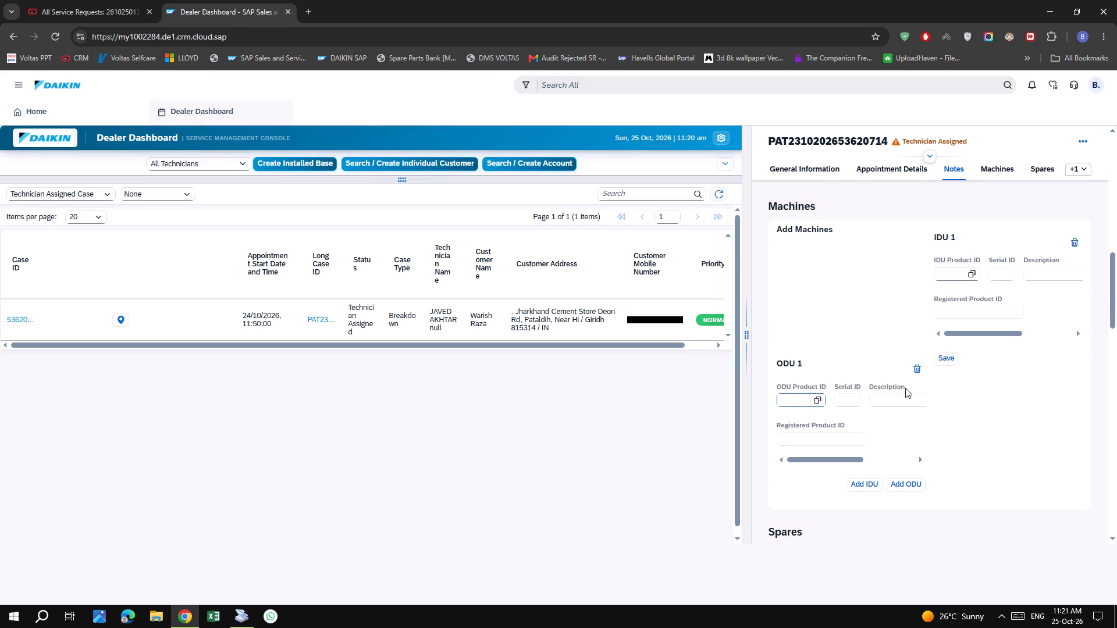
scroll(905, 388, "up", 12)
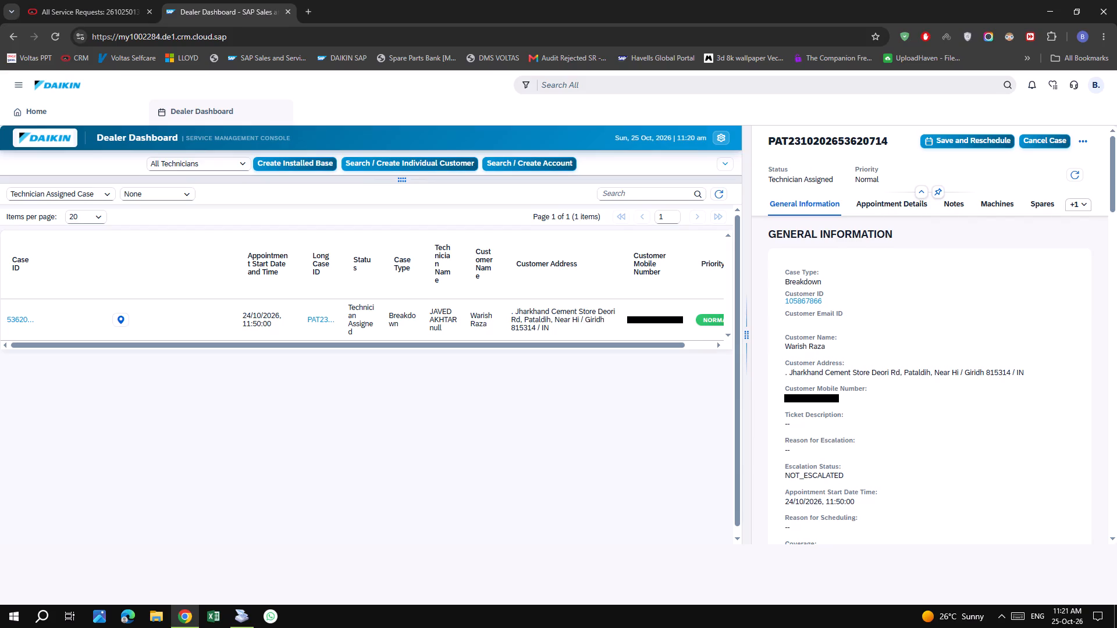
scroll(907, 385, "down", 7)
scroll(912, 378, "up", 7)
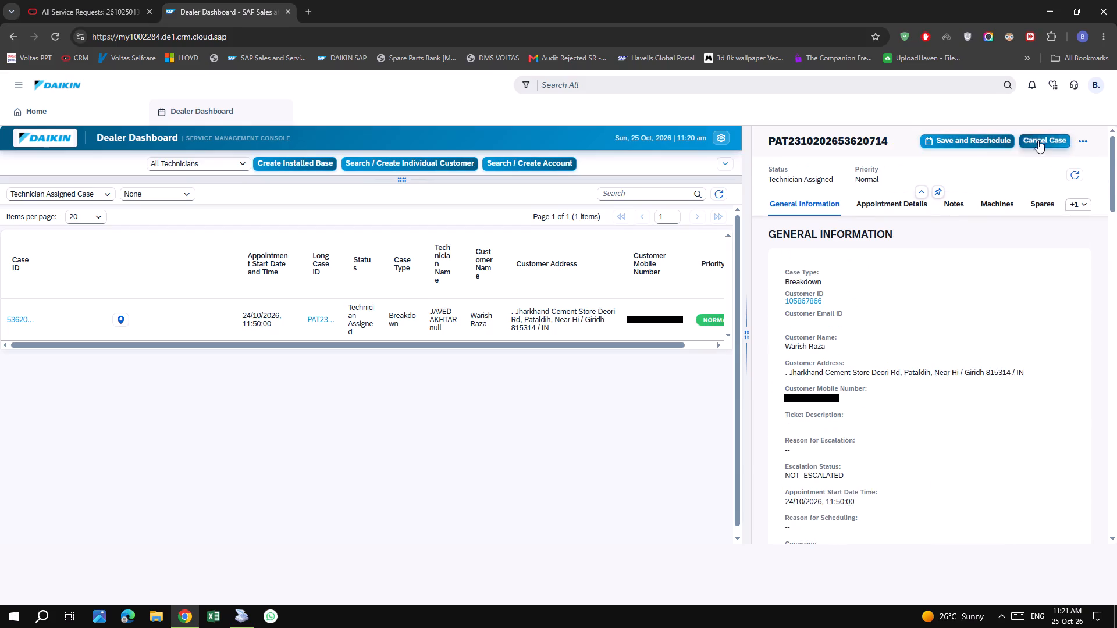
left_click(1076, 140)
left_click(988, 305)
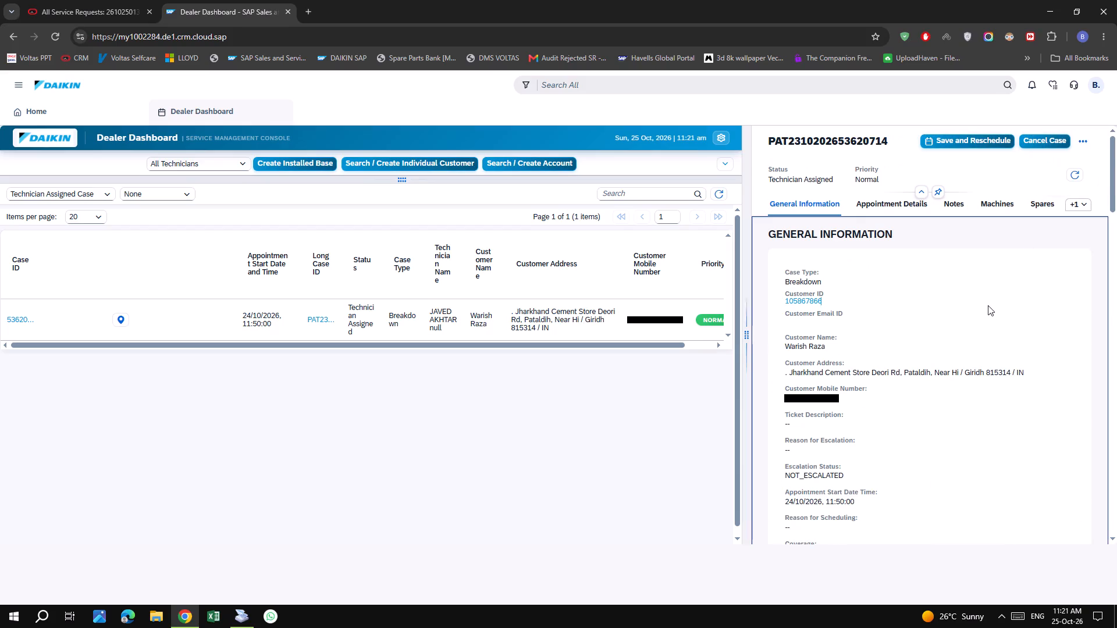
Examine the case's machines, spares and job sheet sections.
scroll(988, 305, "down", 9)
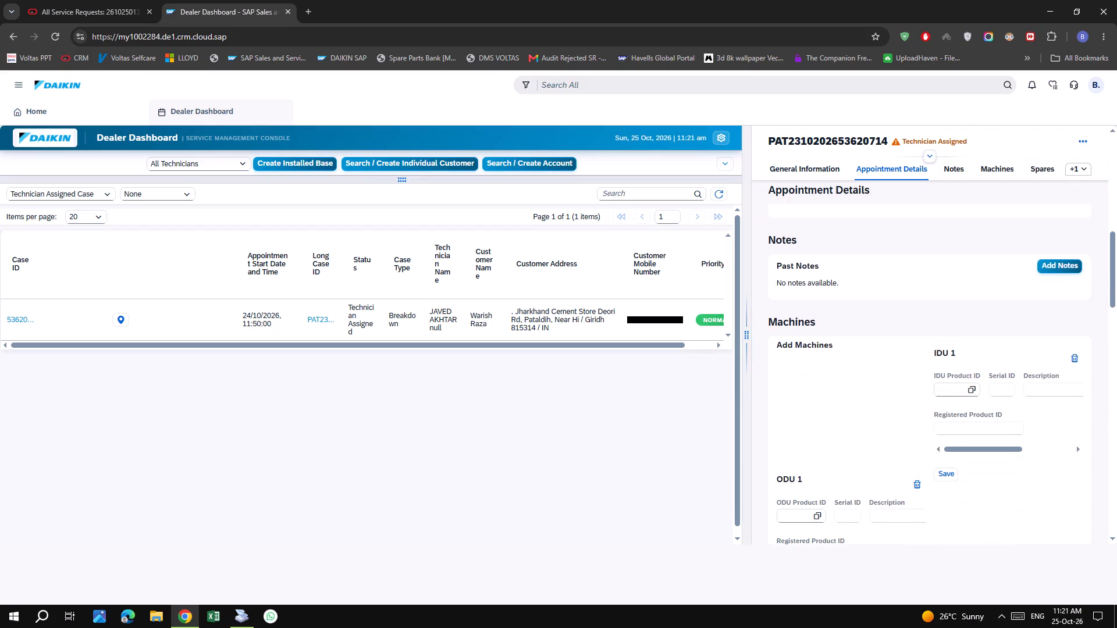
scroll(988, 303, "down", 9)
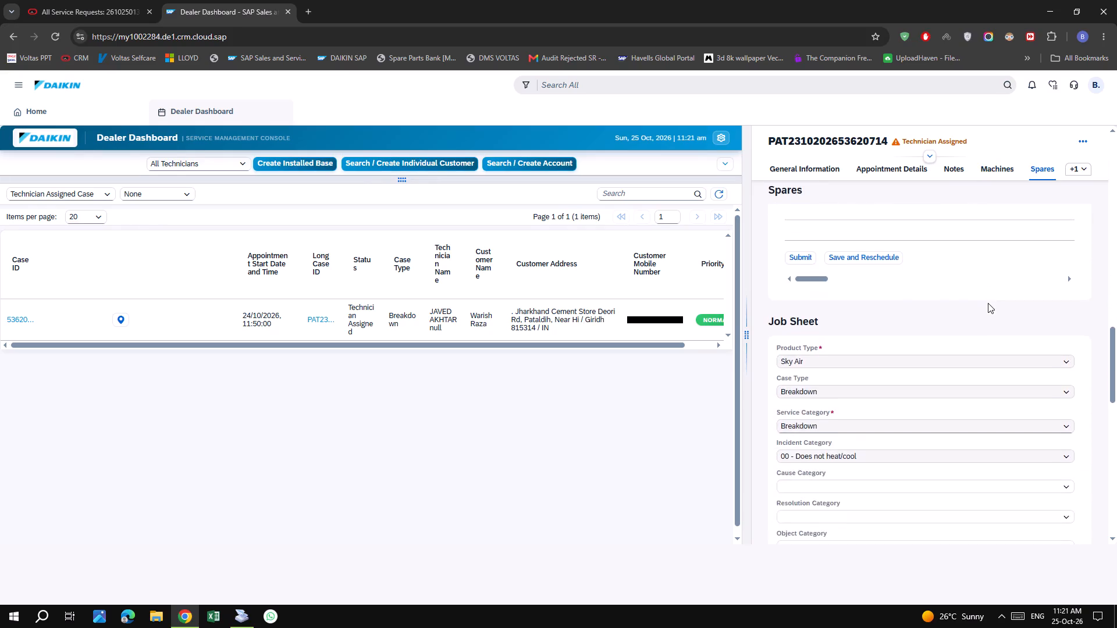
scroll(988, 303, "down", 4)
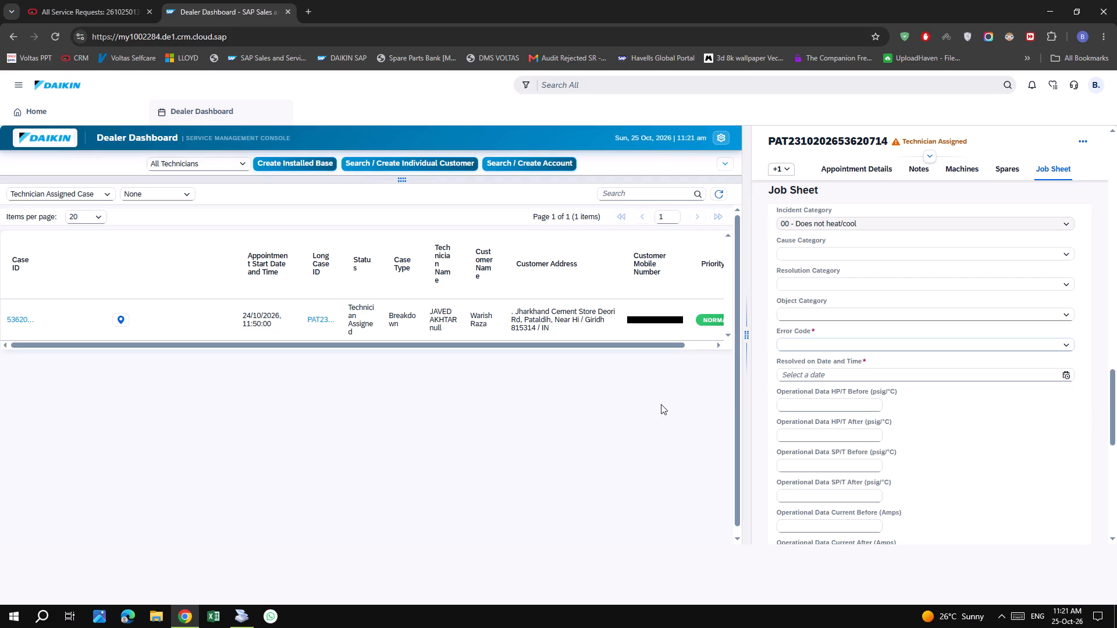
scroll(714, 344, "up", 7)
scroll(714, 344, "up", 19)
scroll(814, 328, "down", 6)
scroll(814, 329, "up", 2)
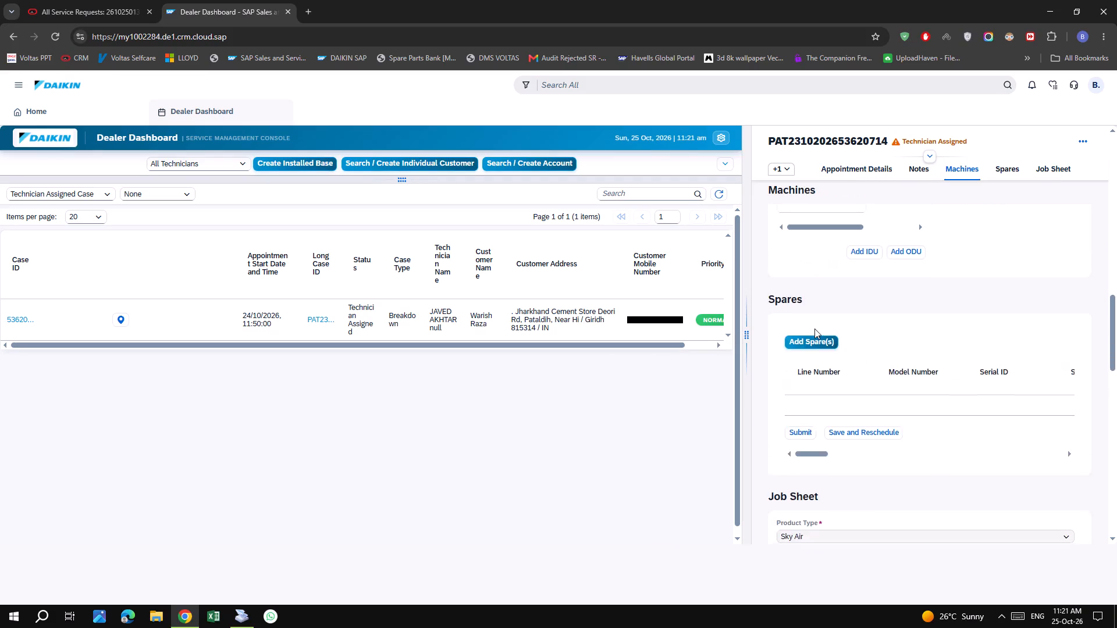
Examine the case record from its general information and appointment details down to the end of the job sheet.
scroll(814, 329, "up", 2)
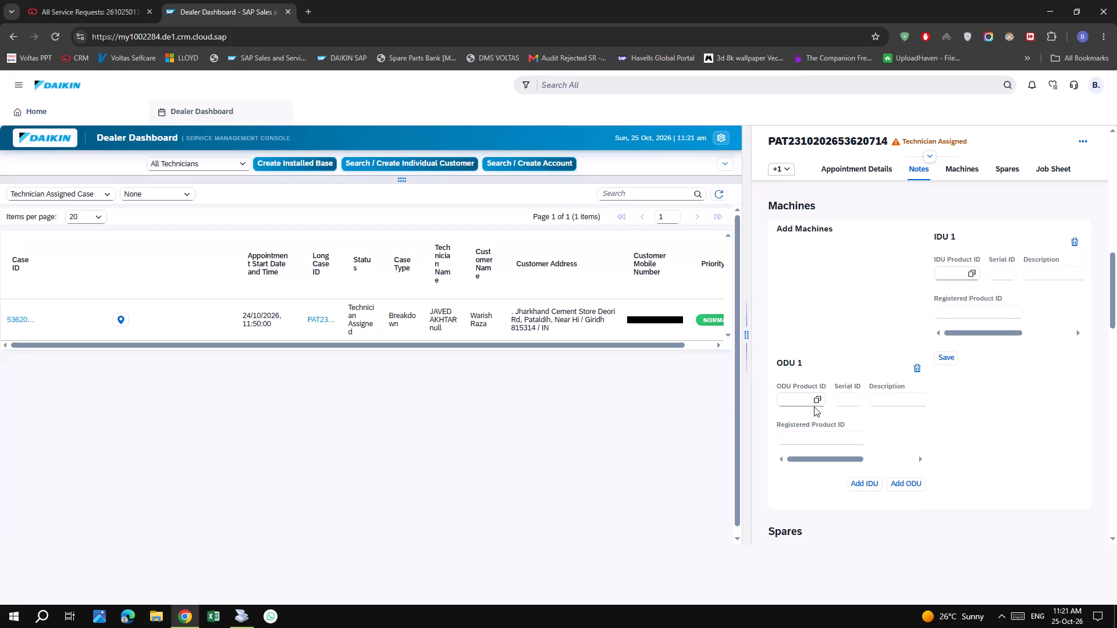
scroll(844, 397, "up", 15)
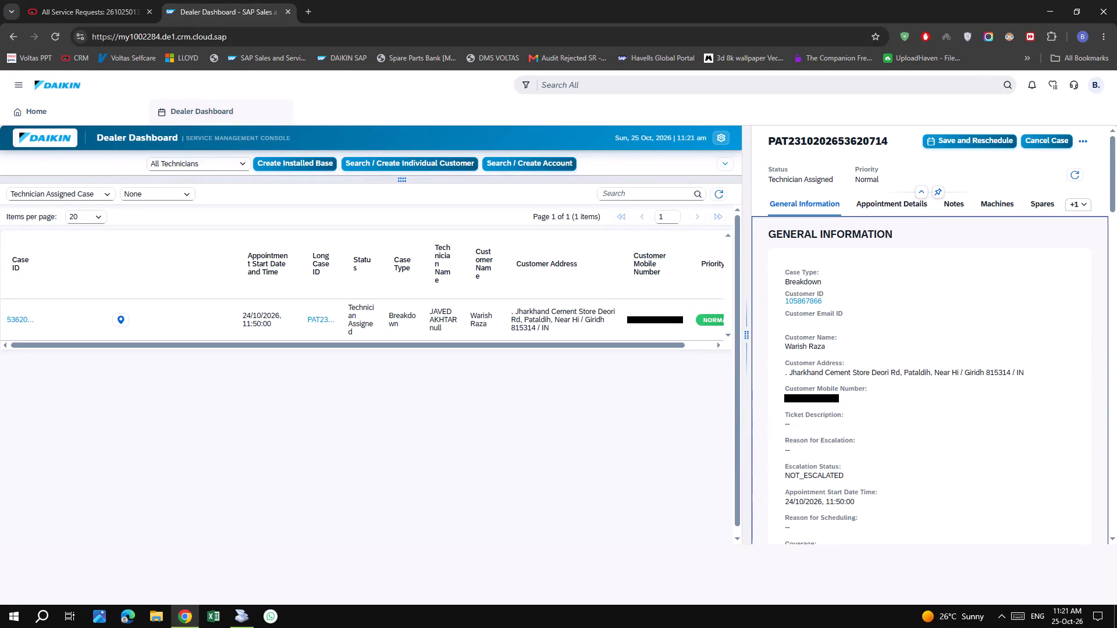
scroll(844, 397, "up", 3)
left_click(405, 474)
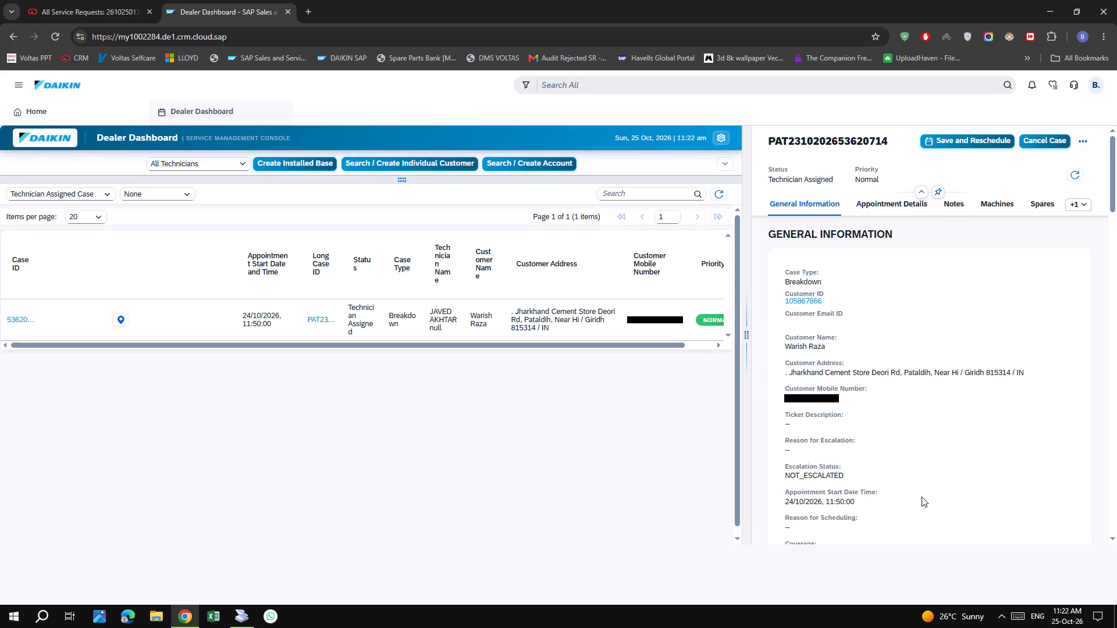
scroll(931, 409, "down", 6)
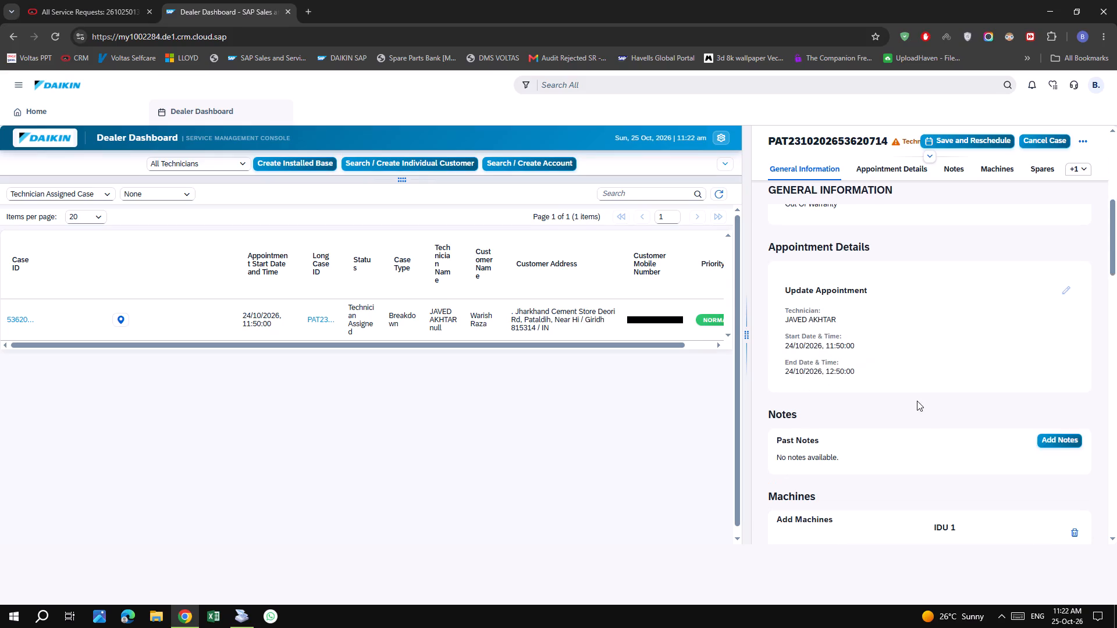
scroll(916, 401, "down", 15)
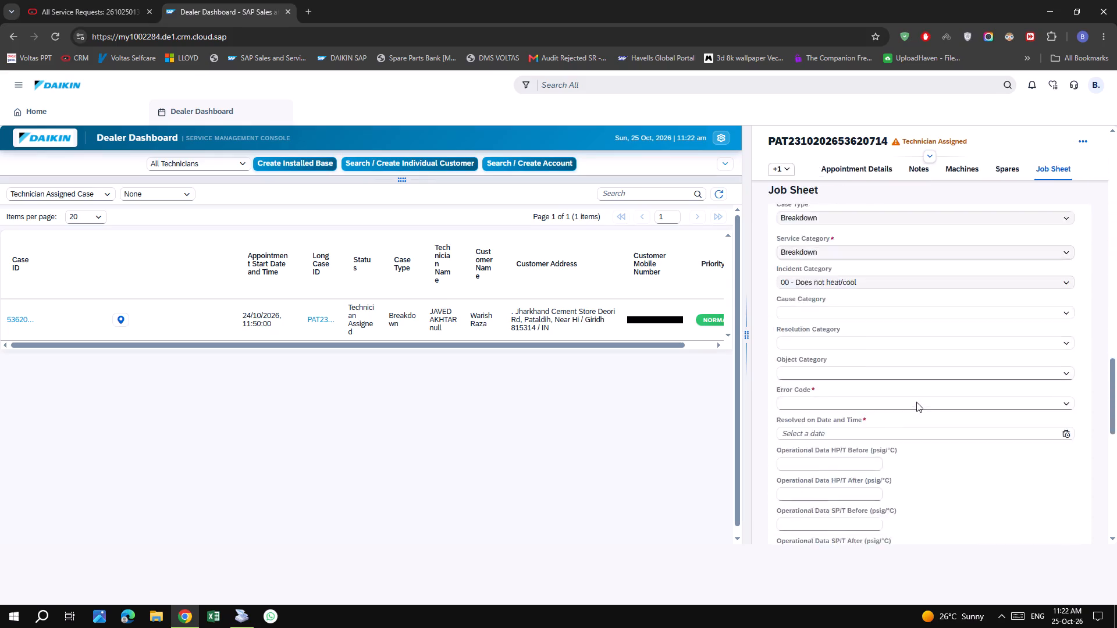
scroll(916, 402, "down", 16)
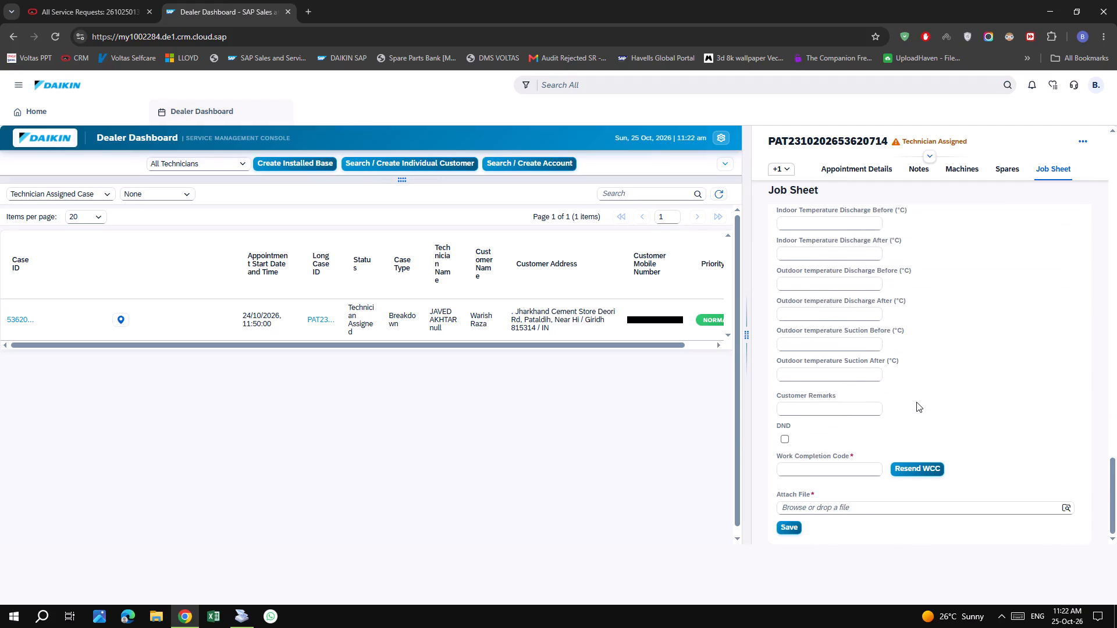
Widen the case list by narrowing the case detail pane until the full case ID is readable.
left_click_drag(749, 336, 799, 339)
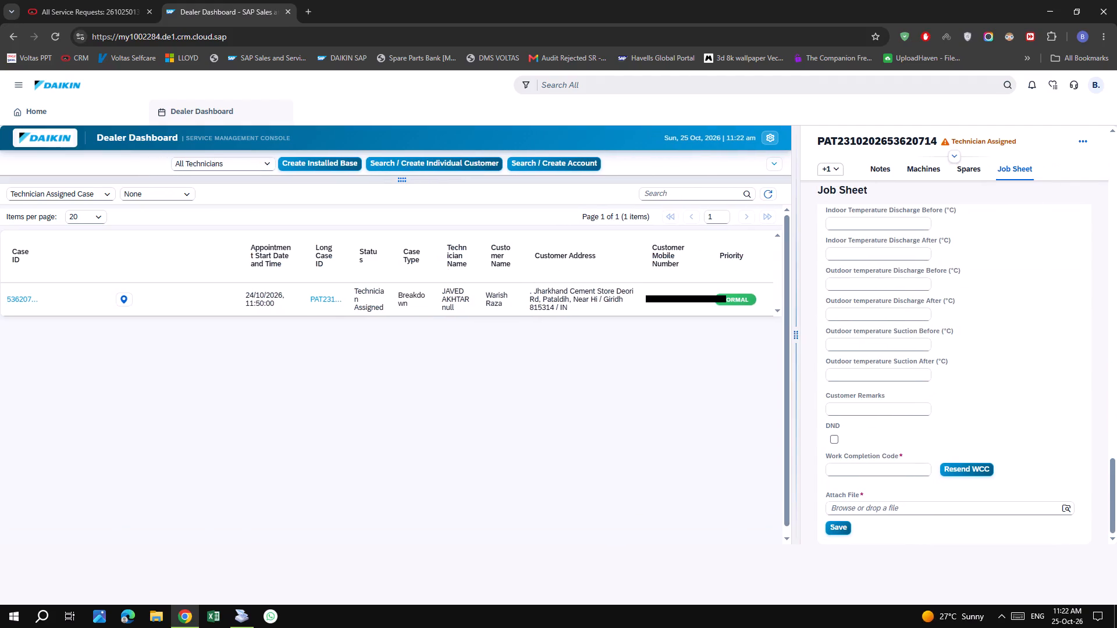
left_click_drag(799, 339, 827, 341)
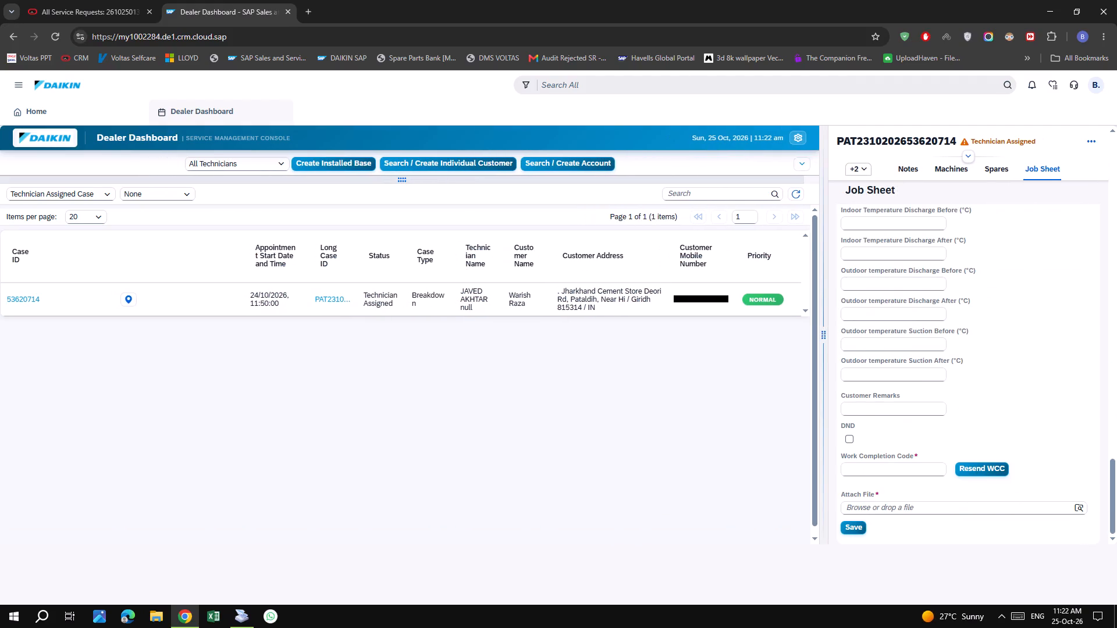
left_click_drag(827, 341, 841, 339)
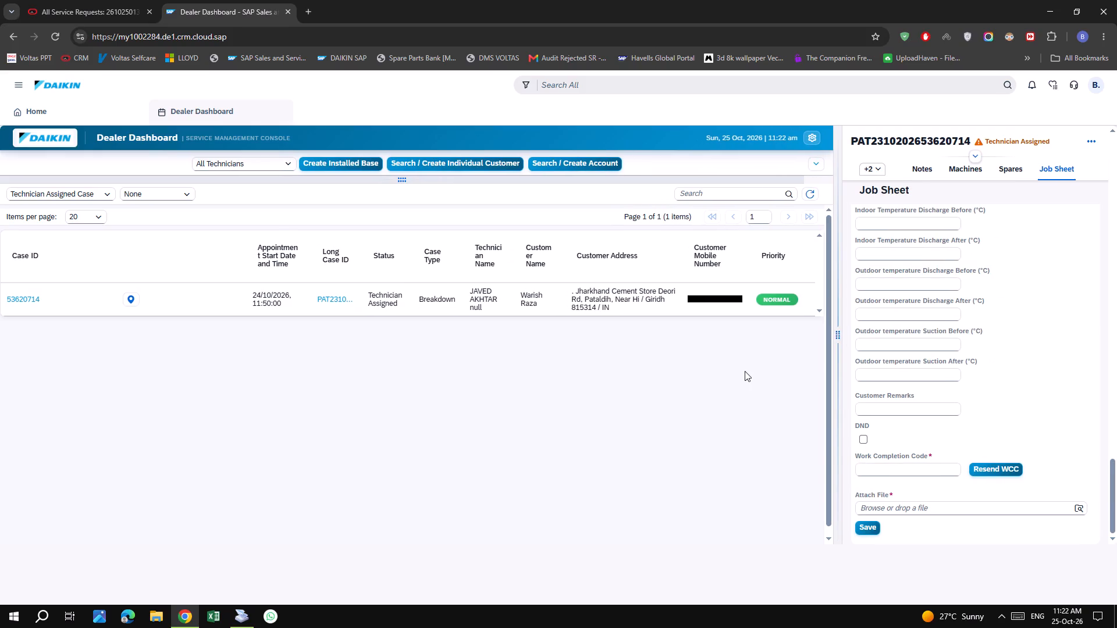
Examine the job sheet's required fields and Work Completion Code, along with the case's spares, machines and general information.
scroll(745, 371, "up", 6)
scroll(922, 333, "down", 7)
scroll(1015, 339, "up", 12)
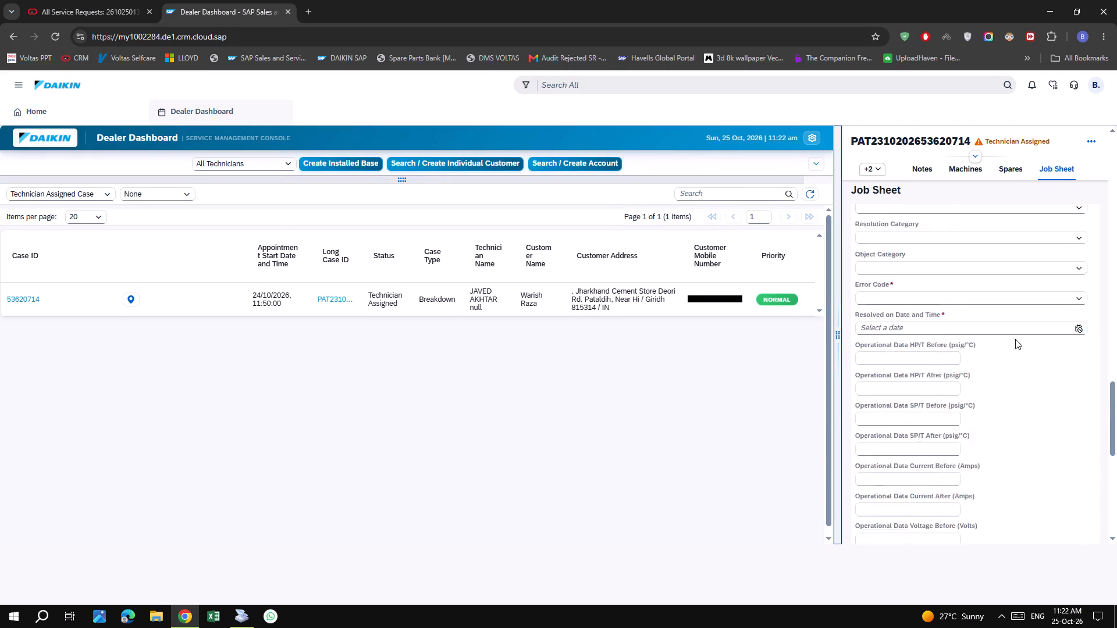
scroll(1015, 339, "up", 8)
scroll(1015, 342, "down", 5)
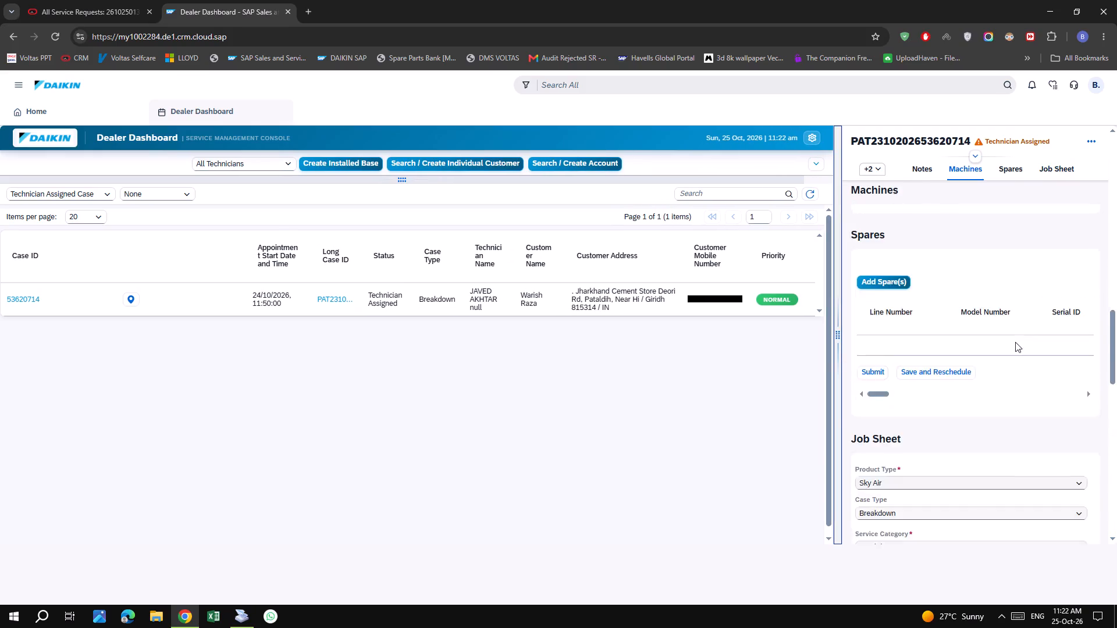
scroll(1015, 342, "down", 19)
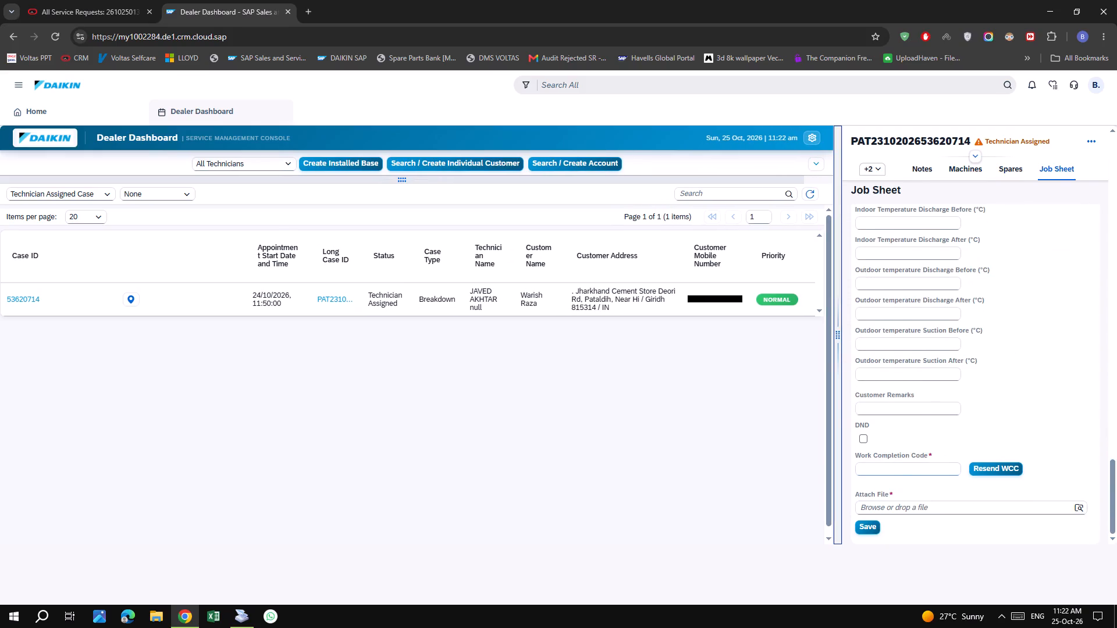
left_click(912, 469)
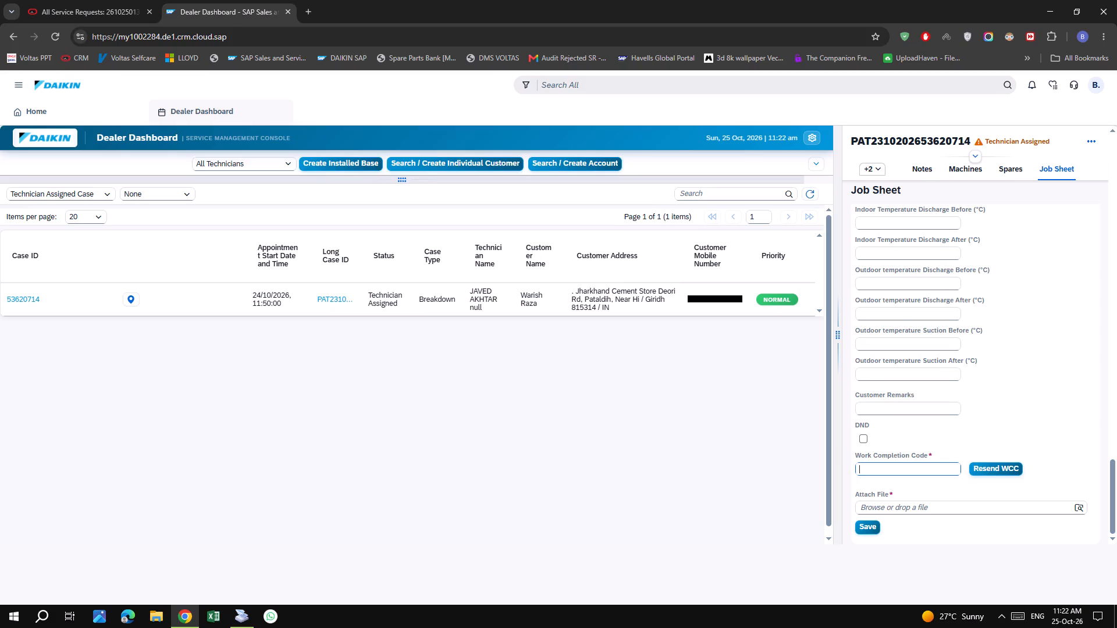
scroll(1050, 423, "up", 19)
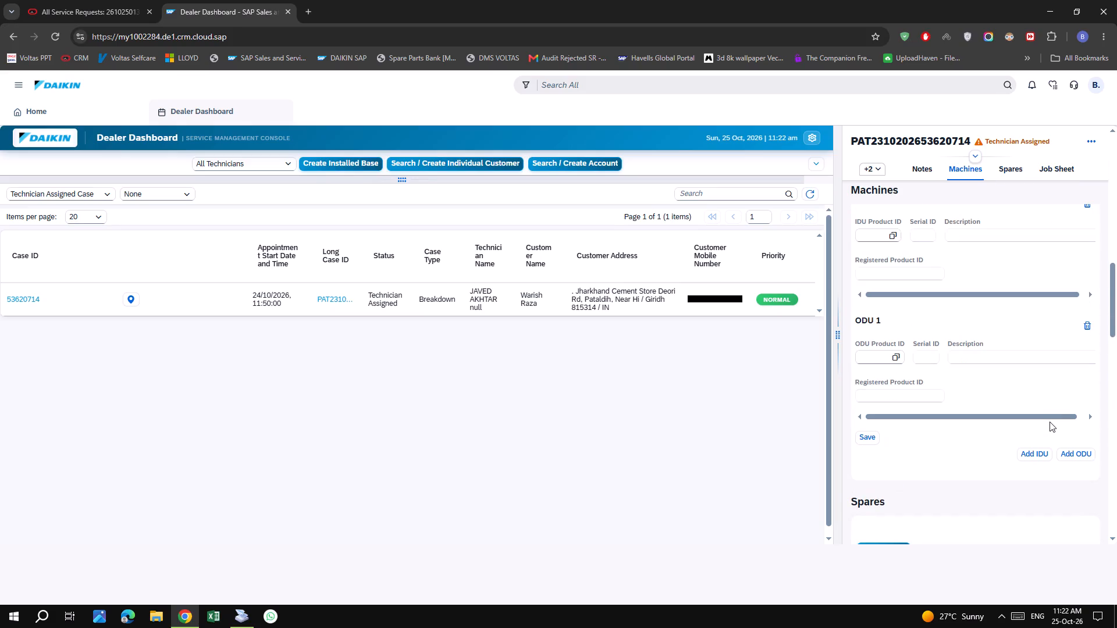
scroll(1050, 422, "up", 17)
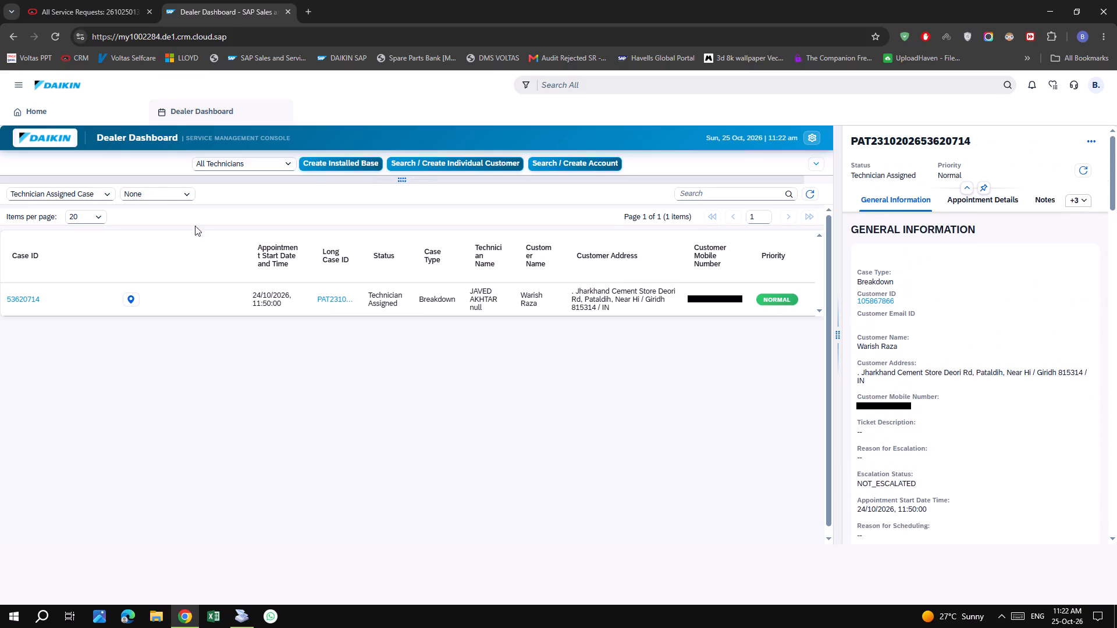
Filter the dashboard's case list to Open Case.
left_click(106, 196)
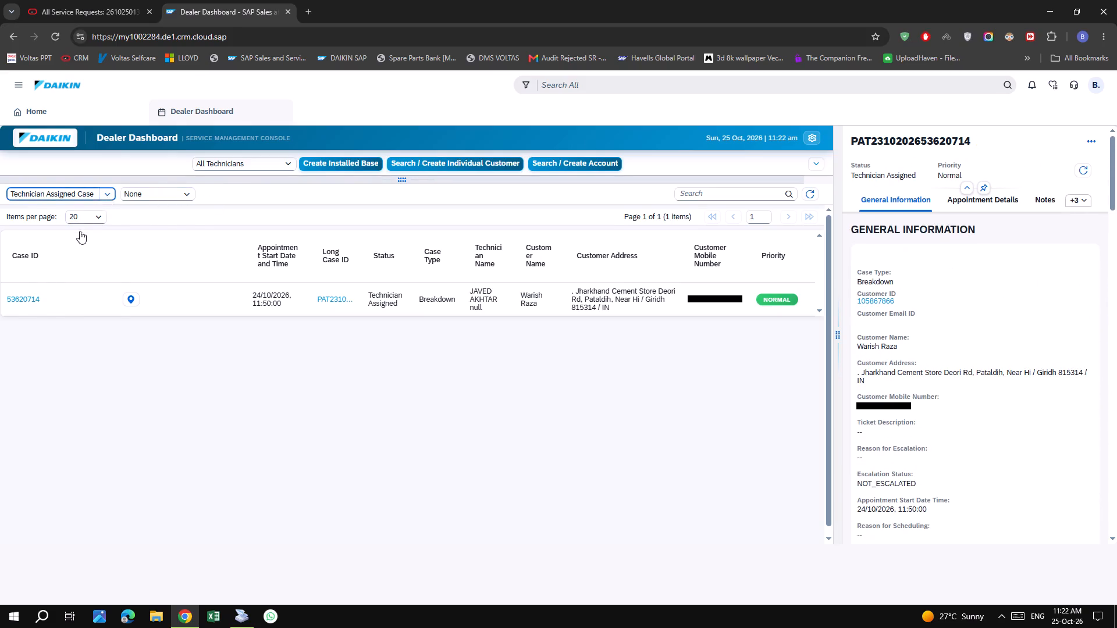
left_click(63, 212)
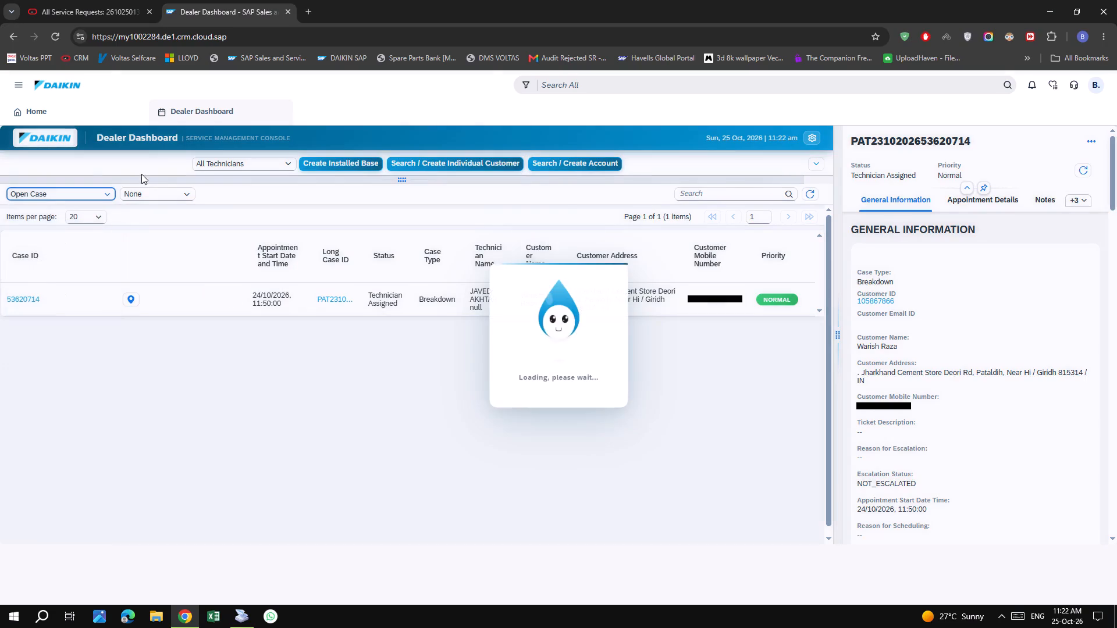
left_click(1090, 144)
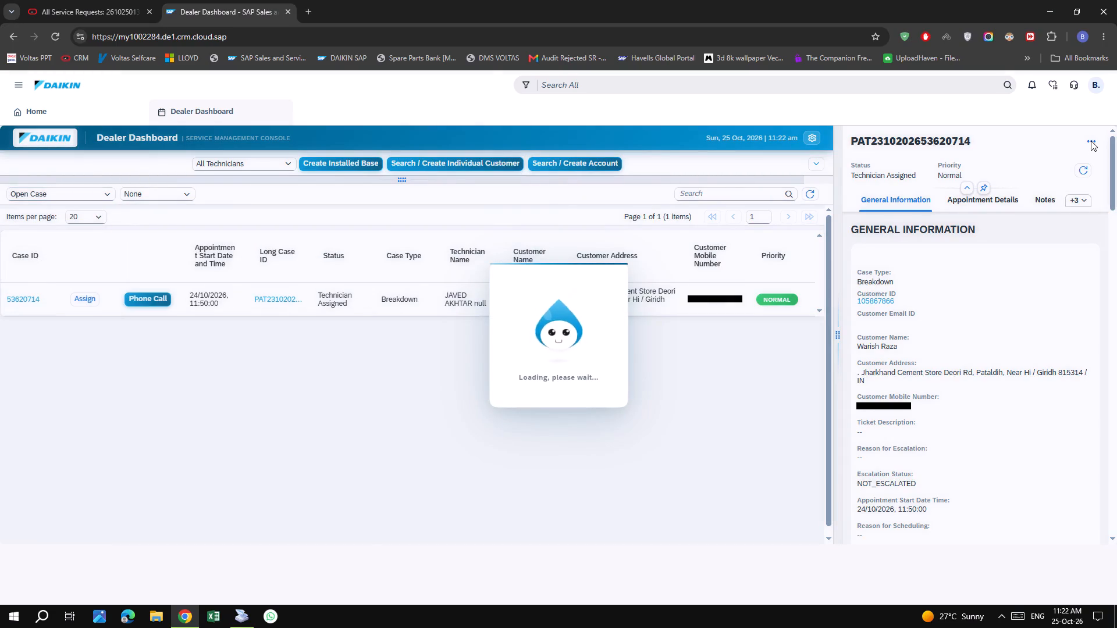
left_click(1091, 140)
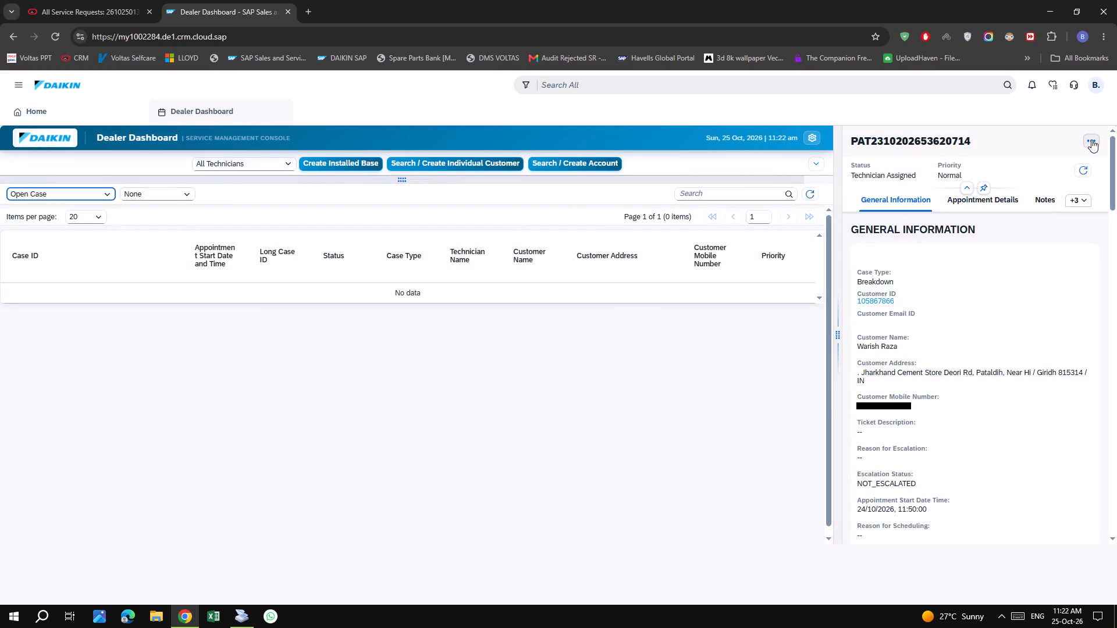
left_click(1091, 140)
left_click(1056, 209)
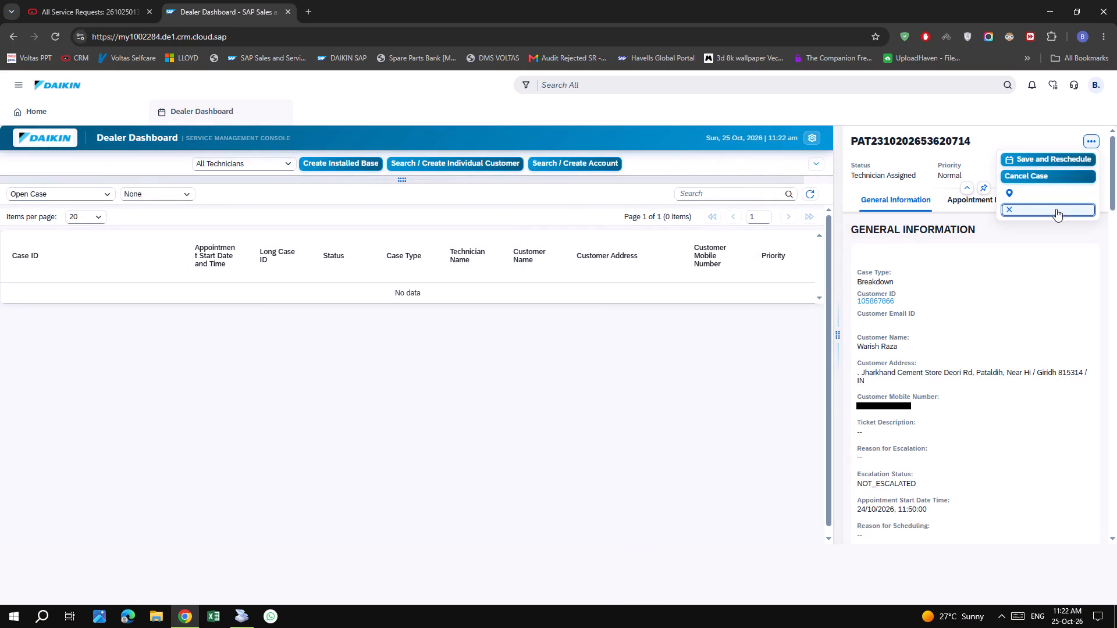
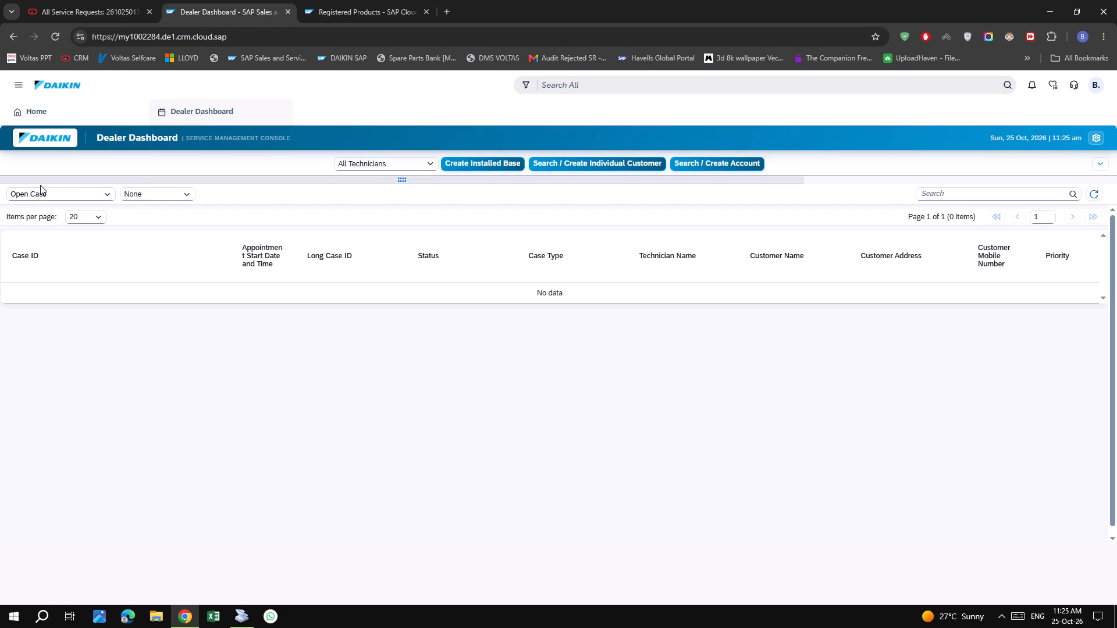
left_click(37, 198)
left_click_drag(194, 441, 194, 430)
Open the Registered Products list alongside the Dealer Dashboard.
left_click(26, 90)
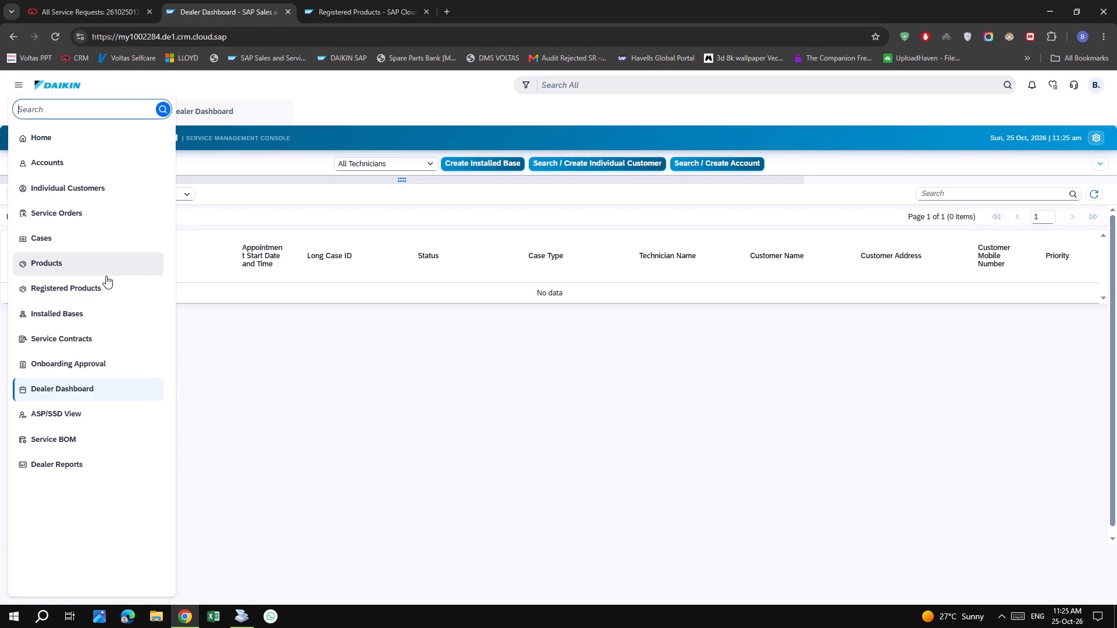
left_click(108, 278)
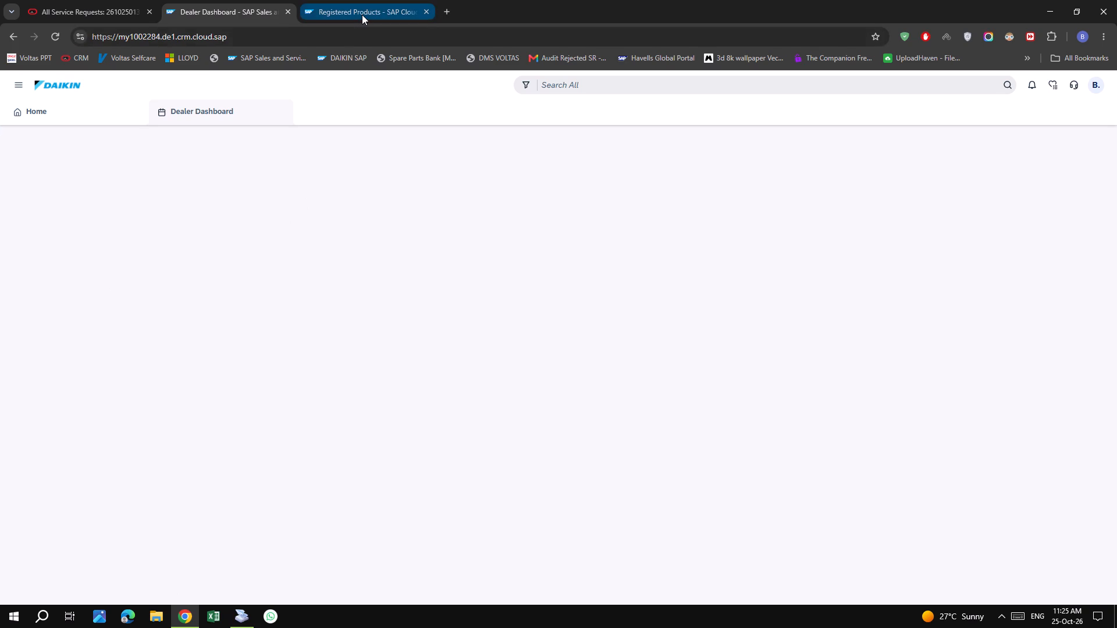
left_click(362, 15)
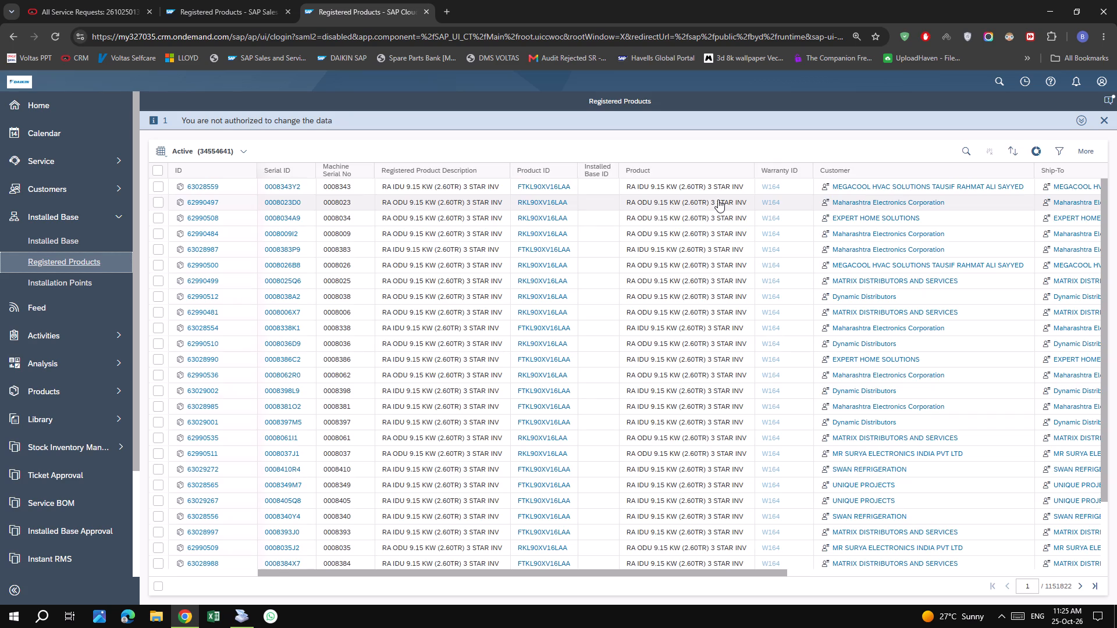
left_click(556, 171)
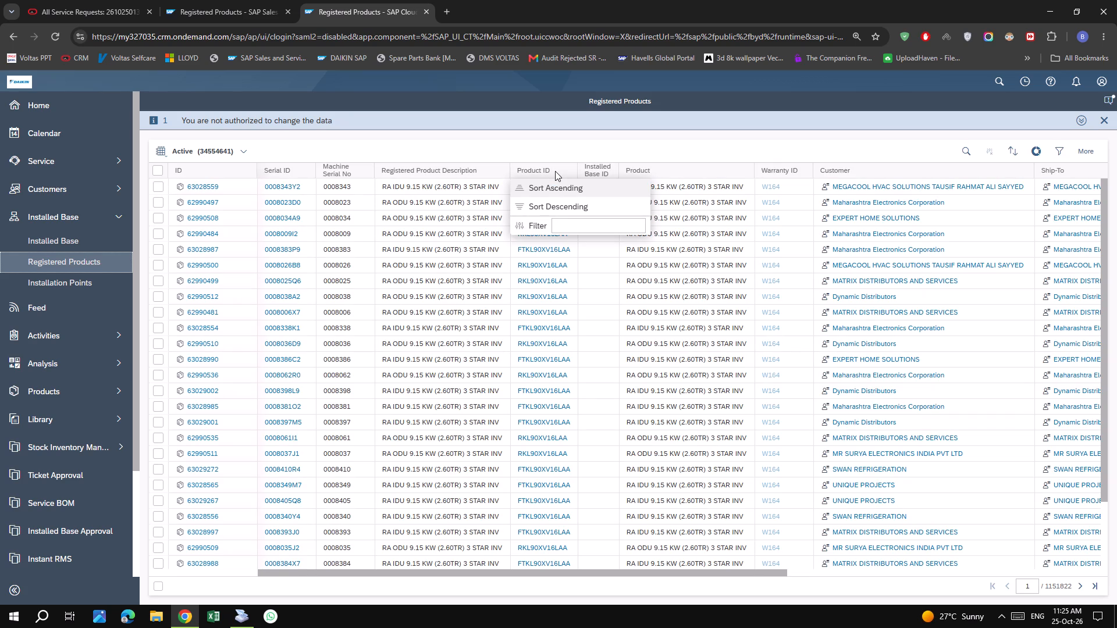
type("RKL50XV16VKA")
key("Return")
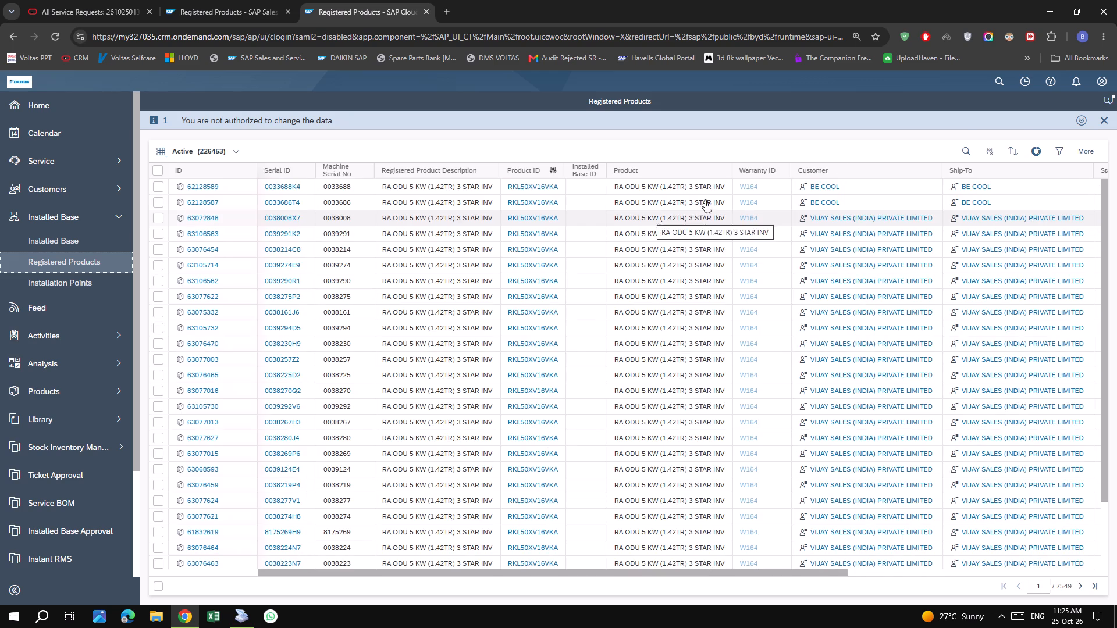
left_click(293, 169)
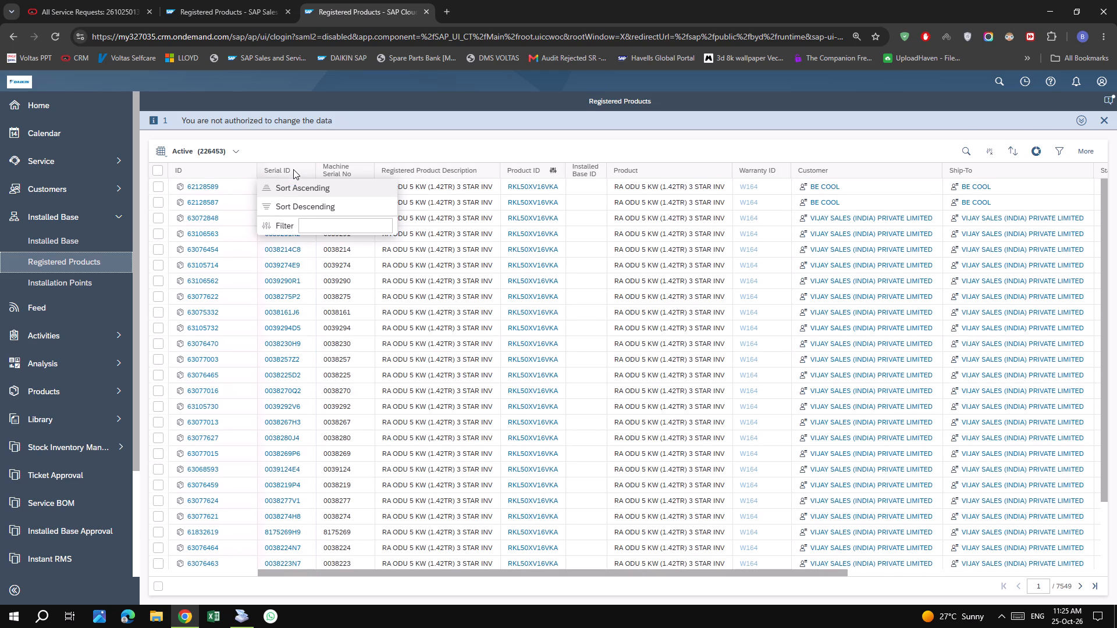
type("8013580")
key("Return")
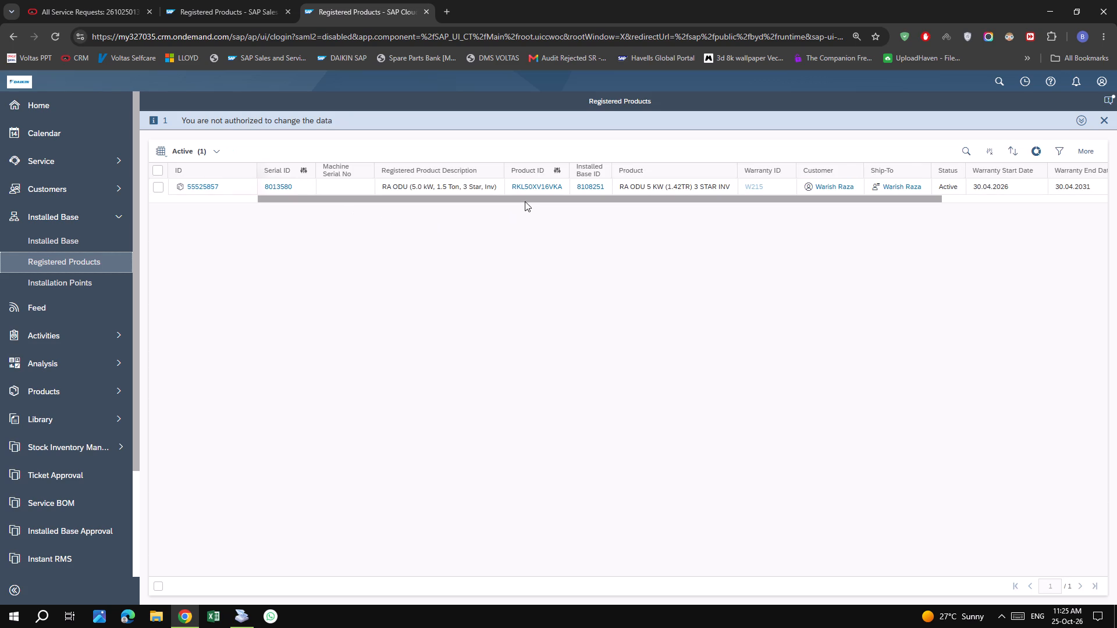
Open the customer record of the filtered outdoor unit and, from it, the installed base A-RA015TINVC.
left_click_drag(528, 198, 622, 200)
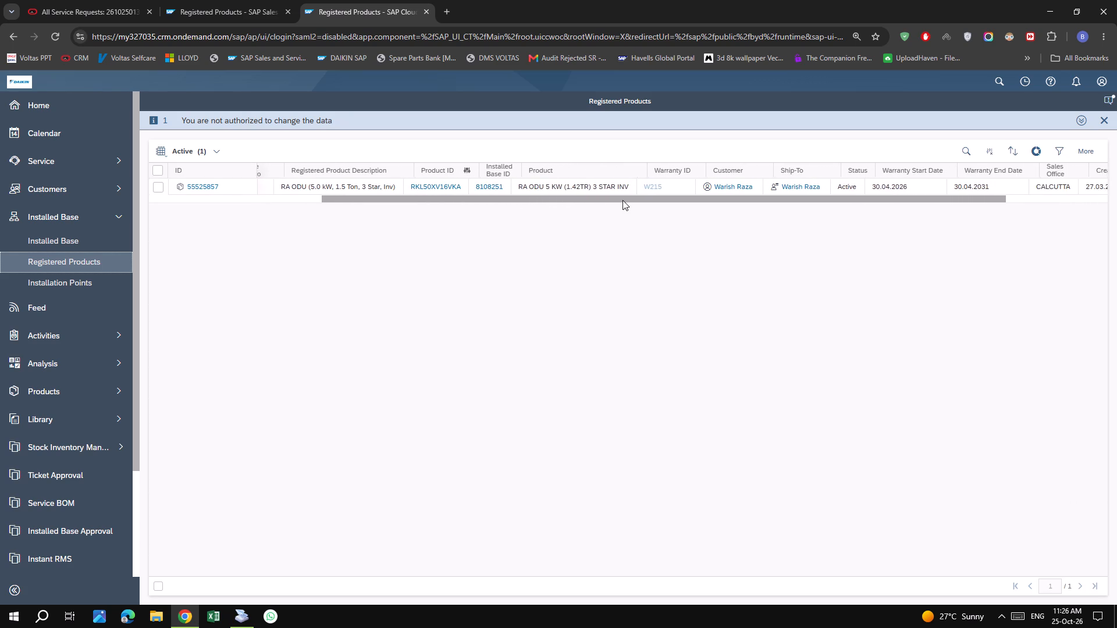
left_click_drag(622, 200, 739, 202)
left_click(664, 187)
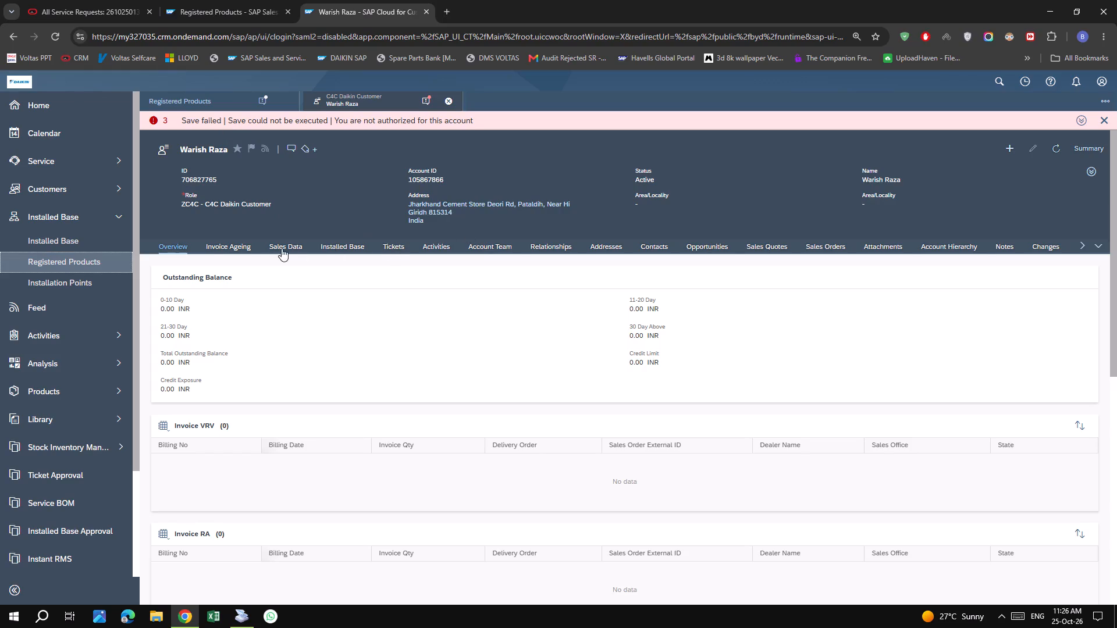
left_click(344, 248)
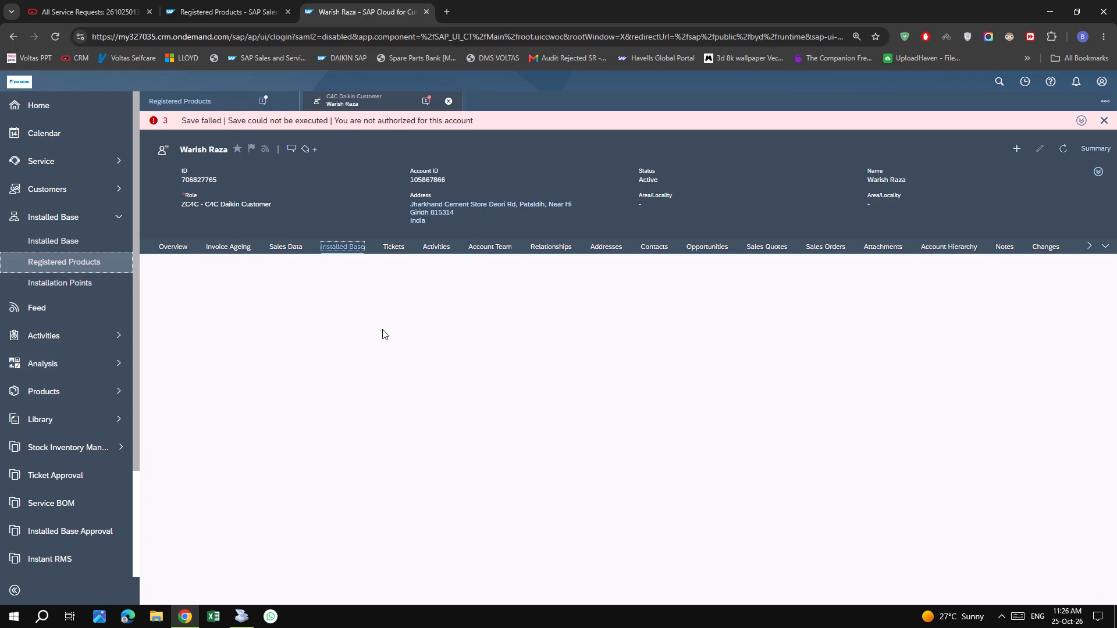
left_click(187, 311)
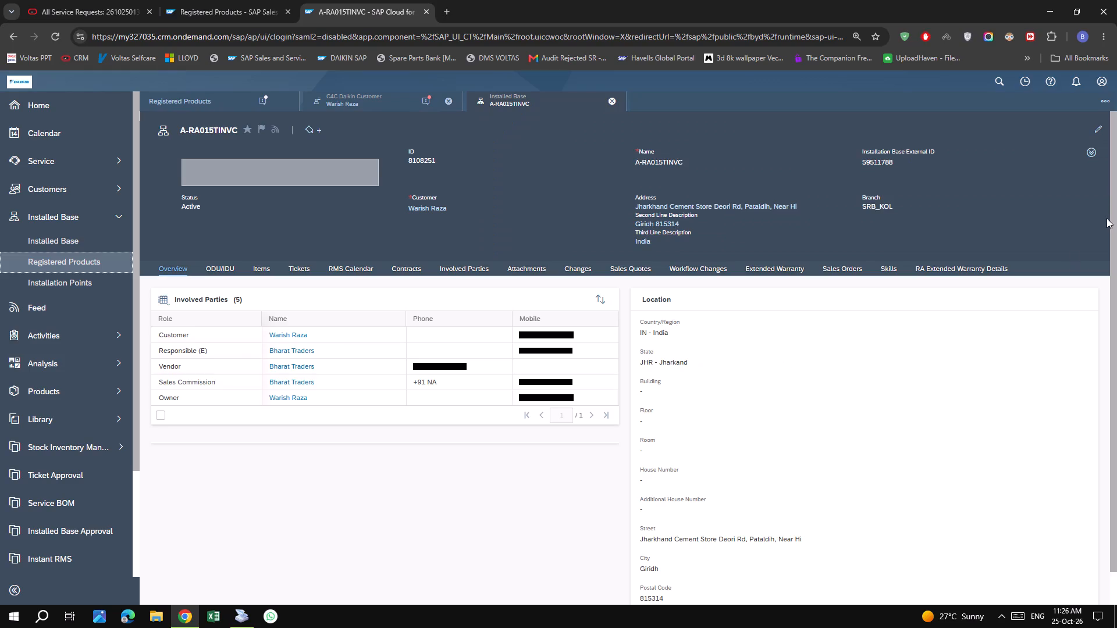
Examine the installed base's full warranty and purchase details and its ODU/IDU units, along with the customer's expanded account details.
left_click(1099, 152)
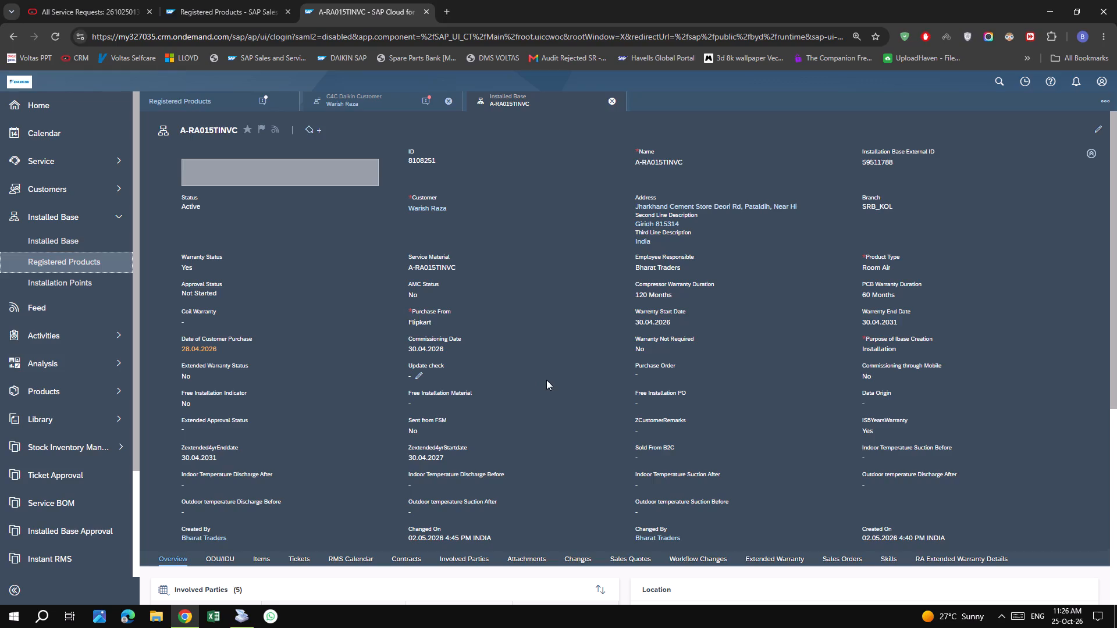
scroll(546, 380, "down", 4)
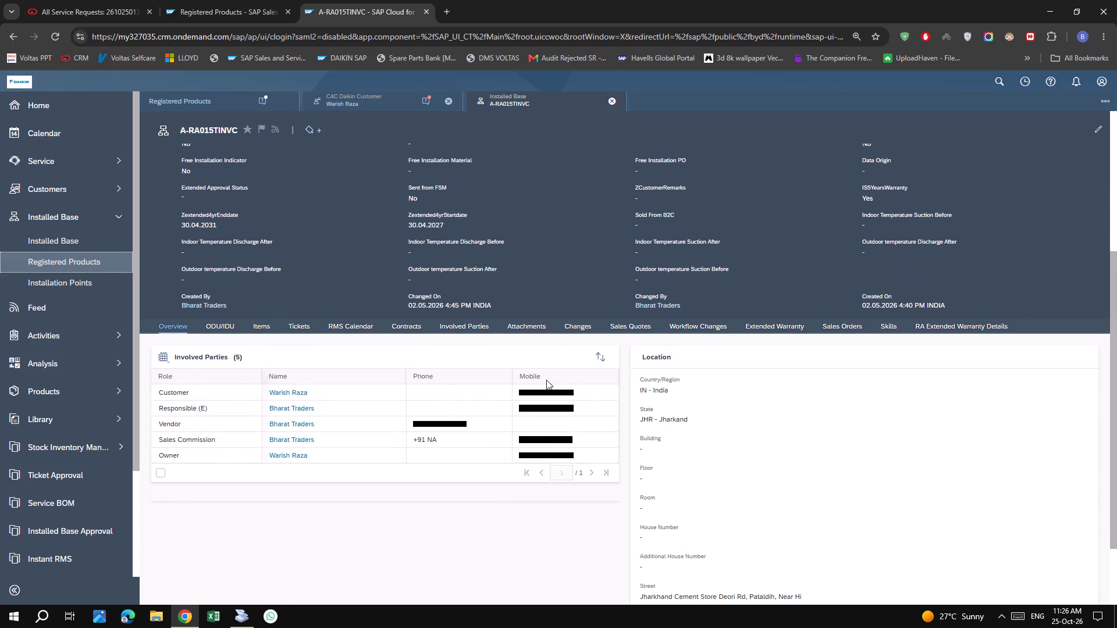
left_click(223, 329)
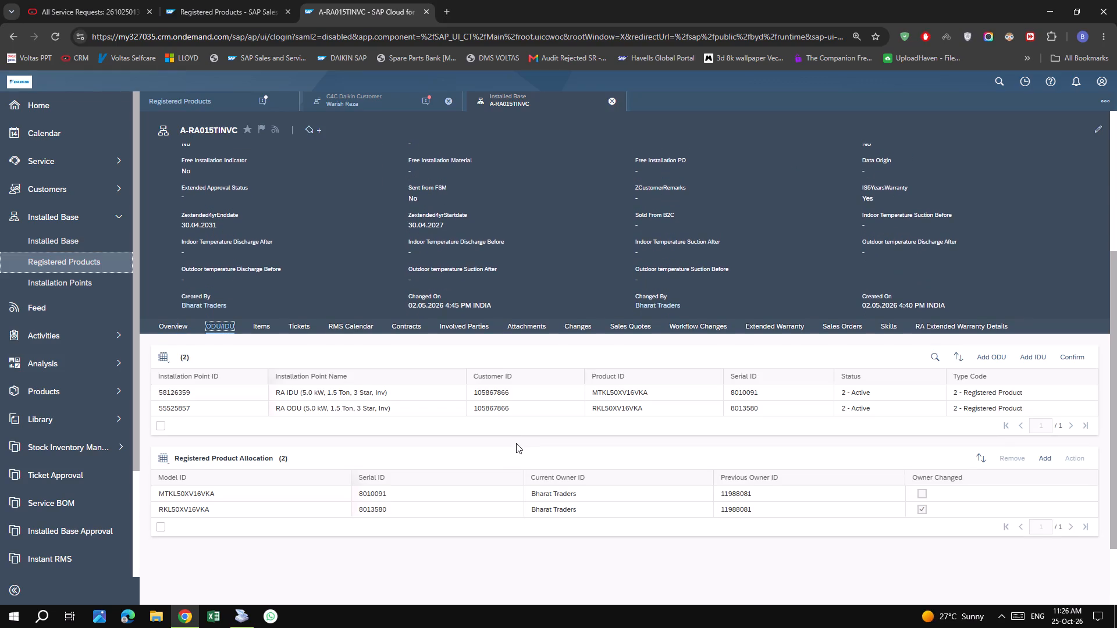
scroll(516, 443, "up", 3)
scroll(516, 443, "down", 4)
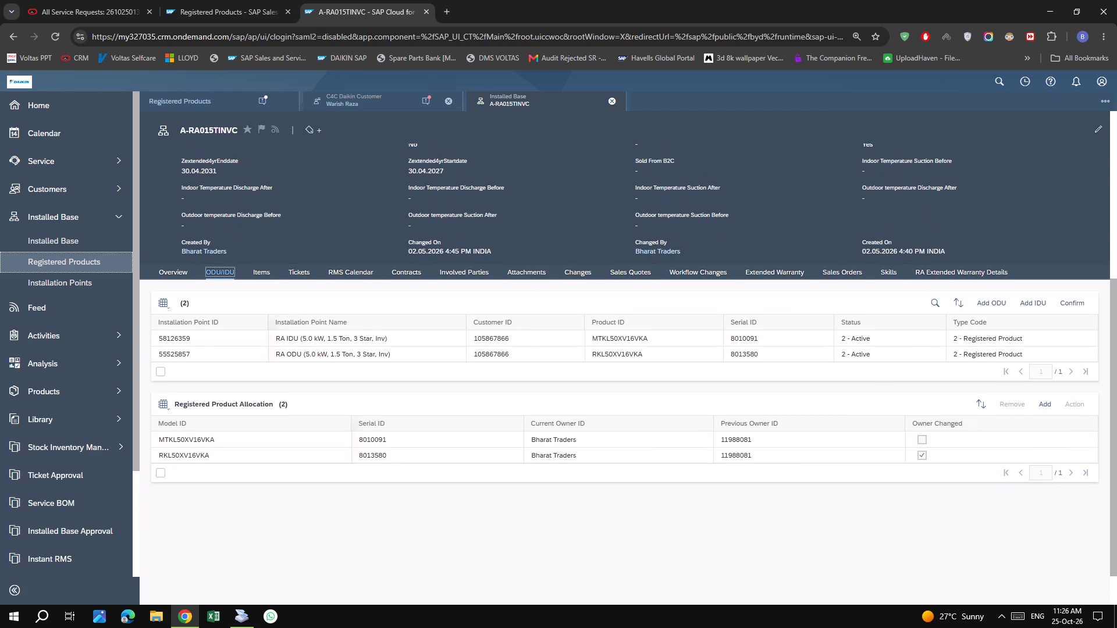
scroll(516, 443, "up", 5)
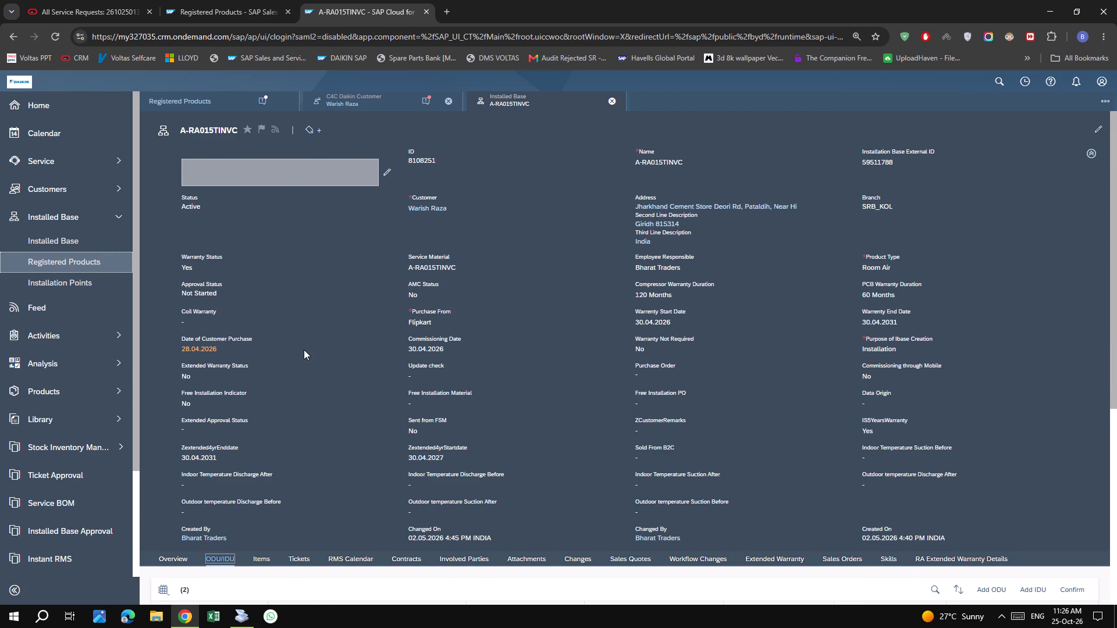
left_click(366, 104)
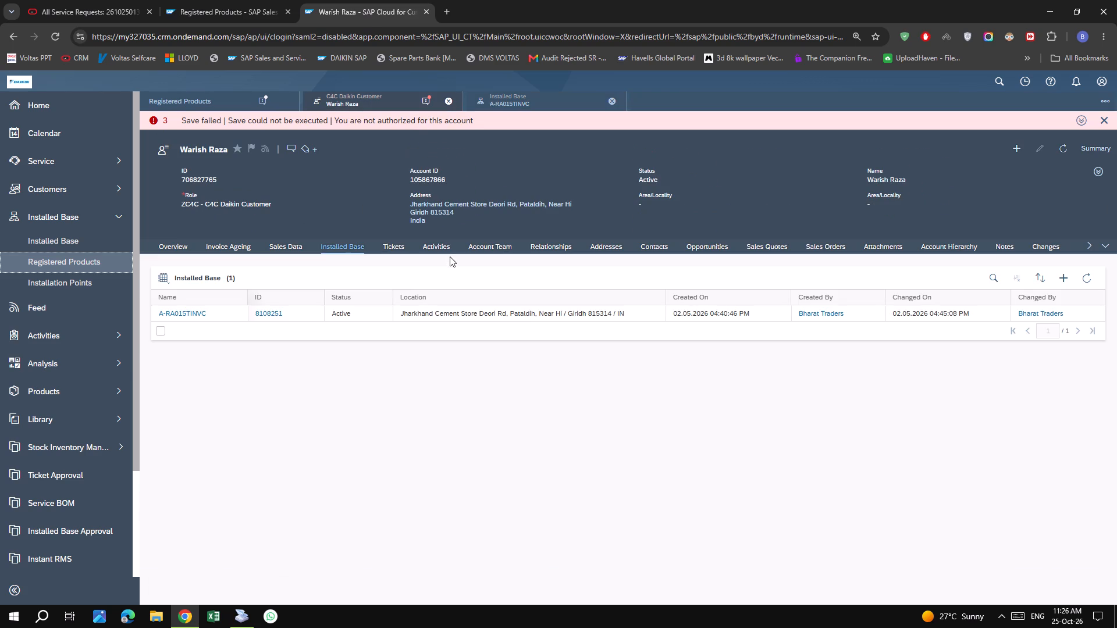
left_click(1093, 169)
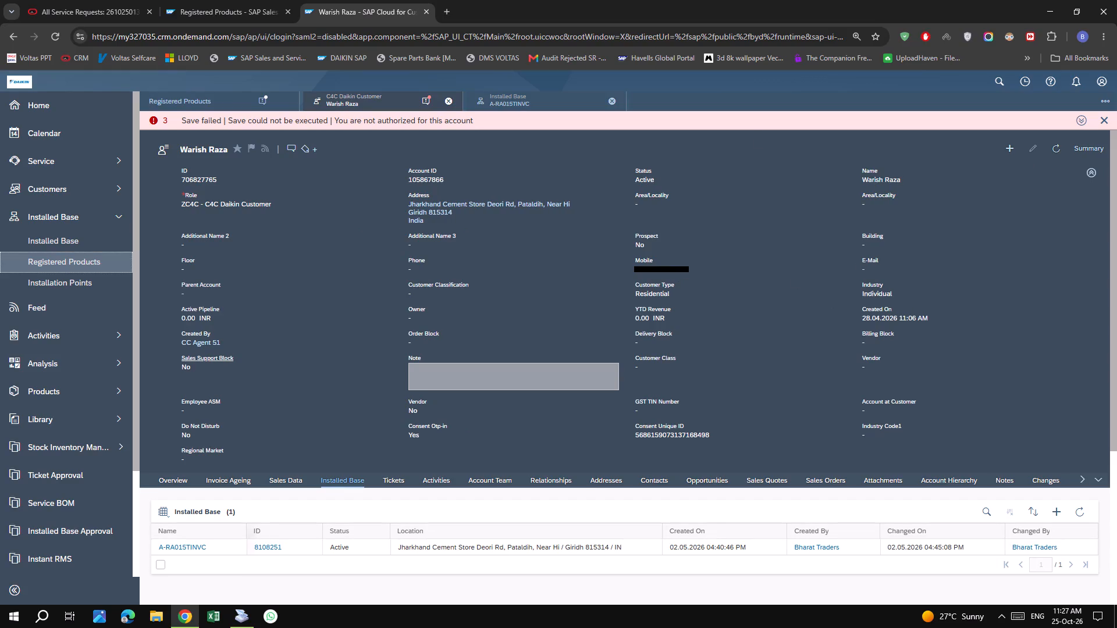
left_click(244, 10)
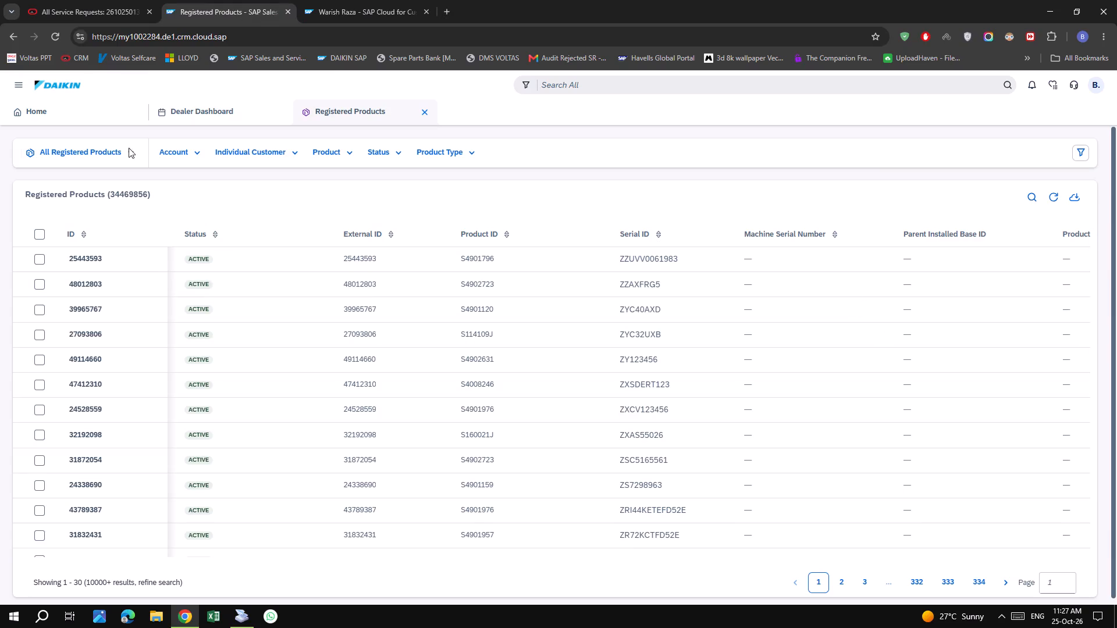
left_click(245, 117)
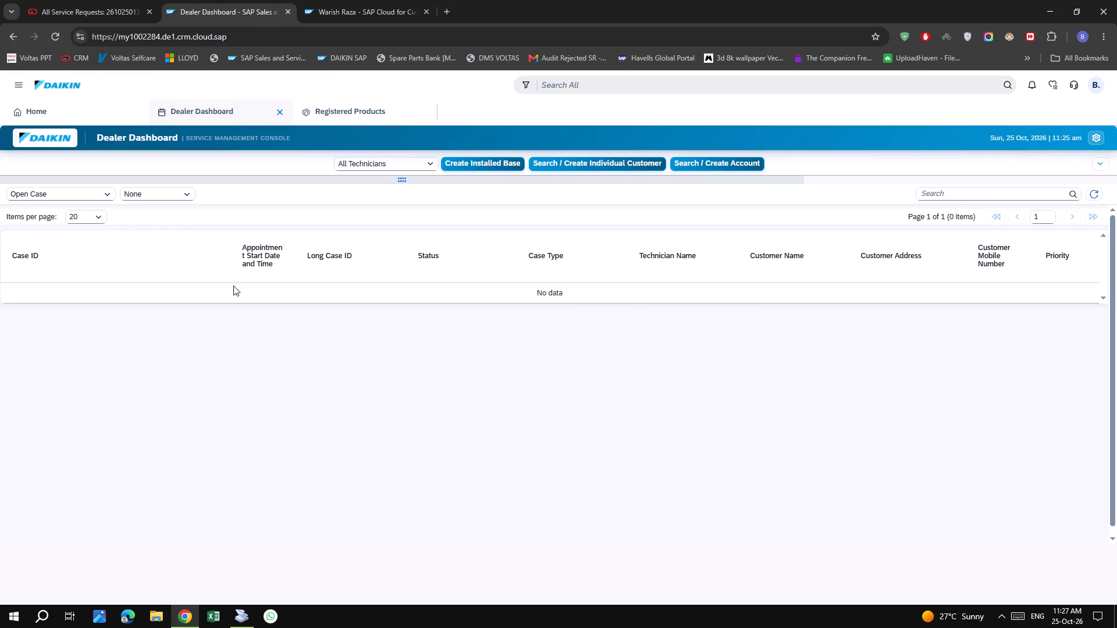
left_click(105, 195)
left_click(72, 227)
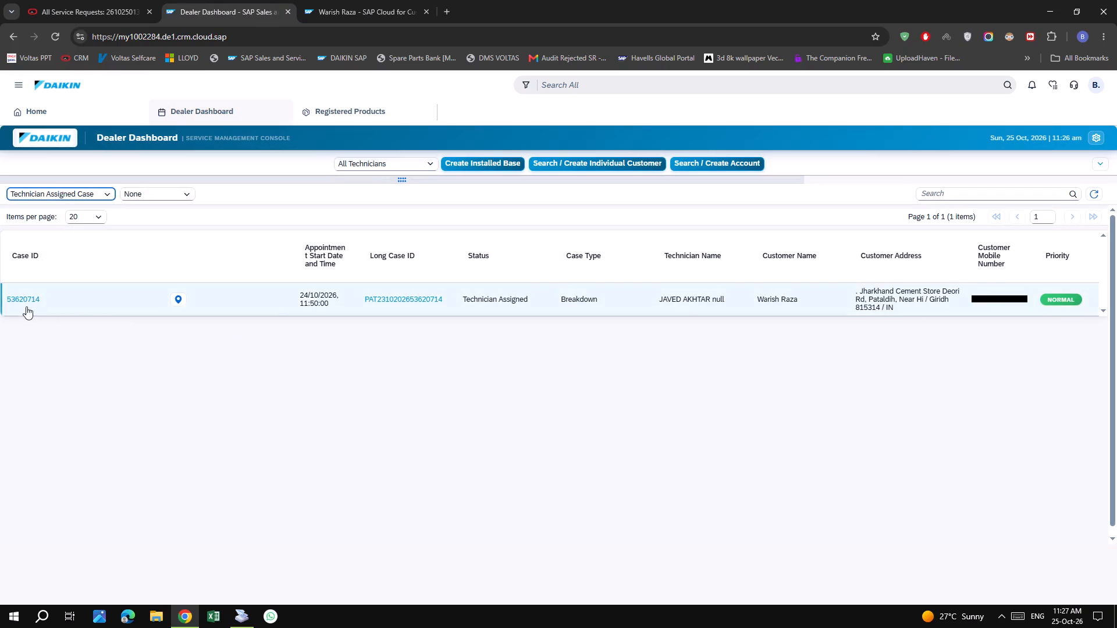
left_click(28, 301)
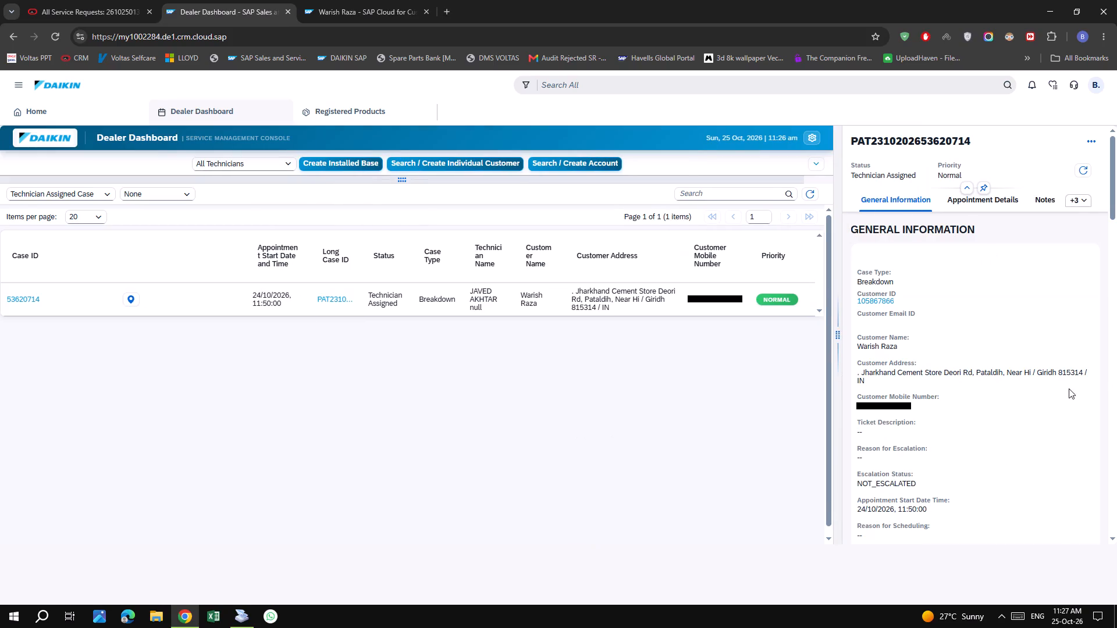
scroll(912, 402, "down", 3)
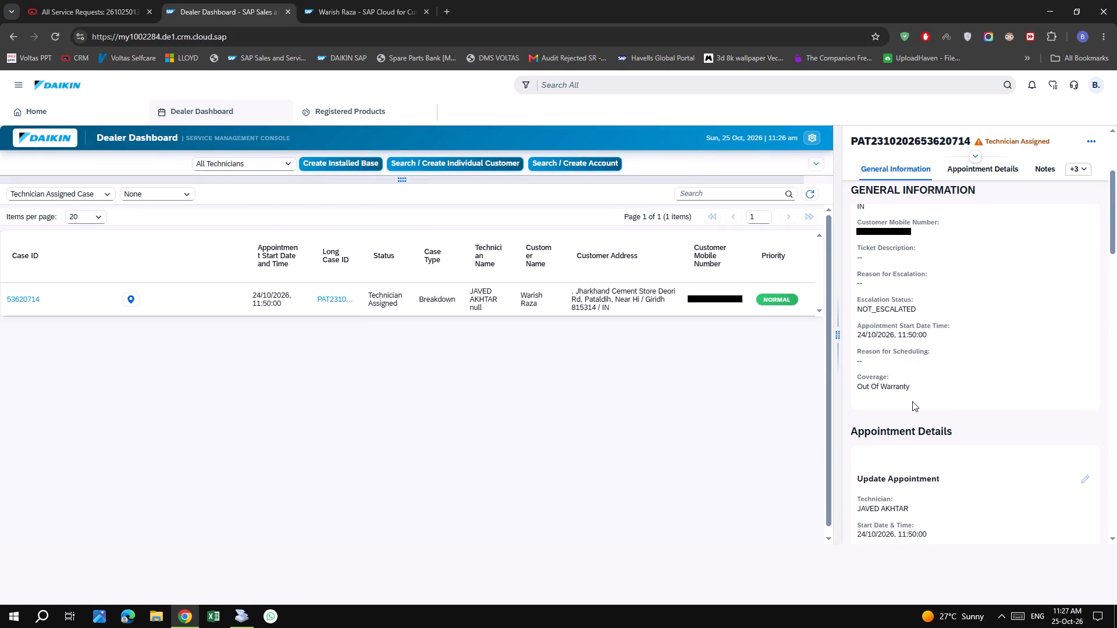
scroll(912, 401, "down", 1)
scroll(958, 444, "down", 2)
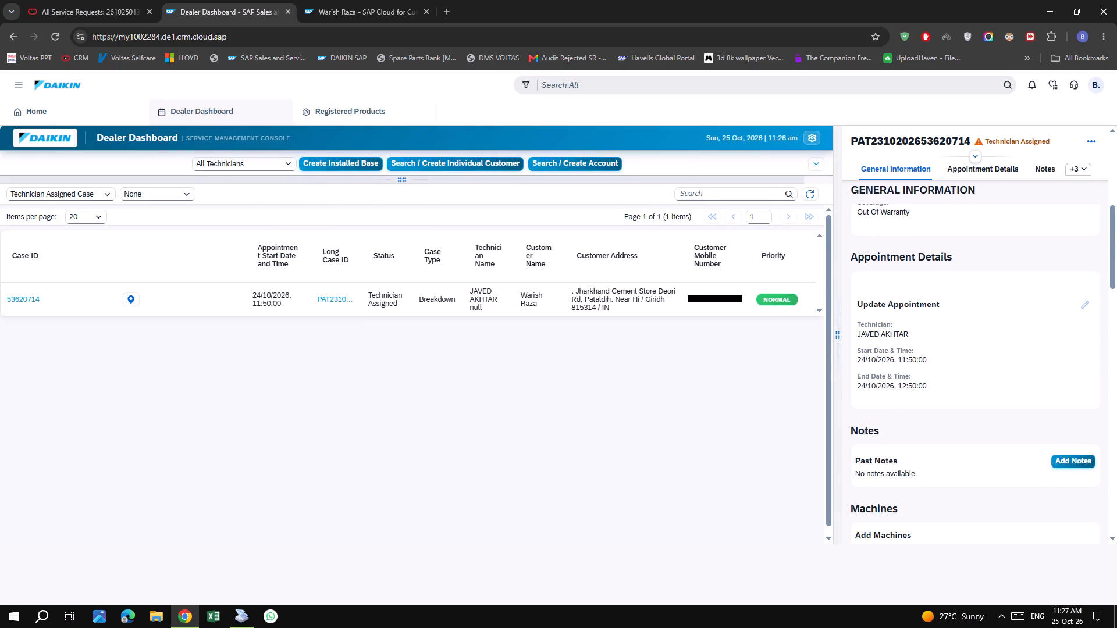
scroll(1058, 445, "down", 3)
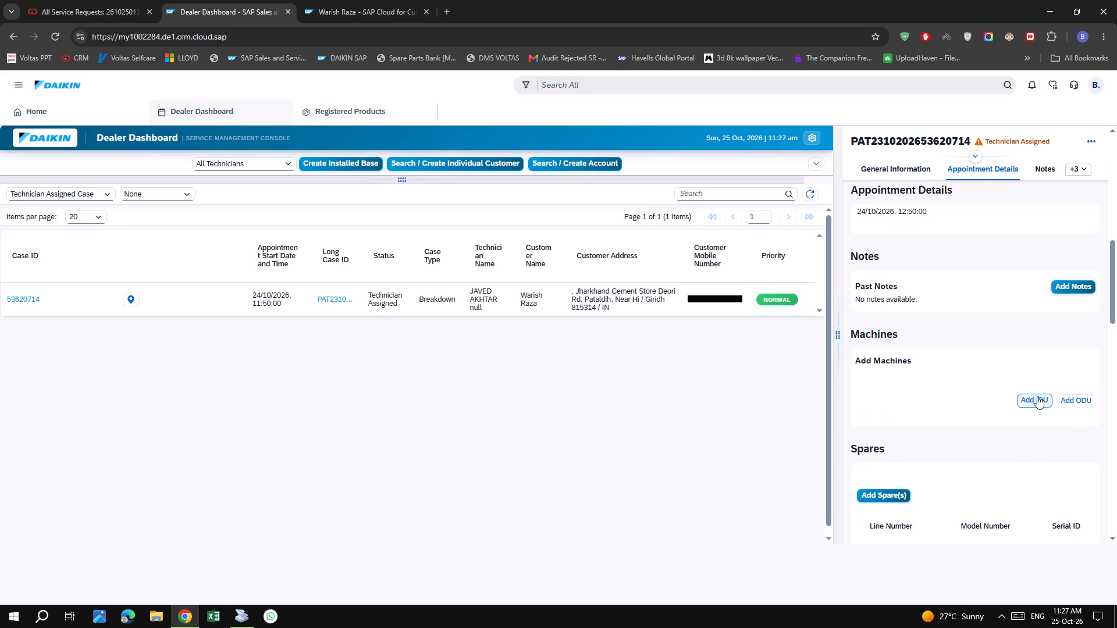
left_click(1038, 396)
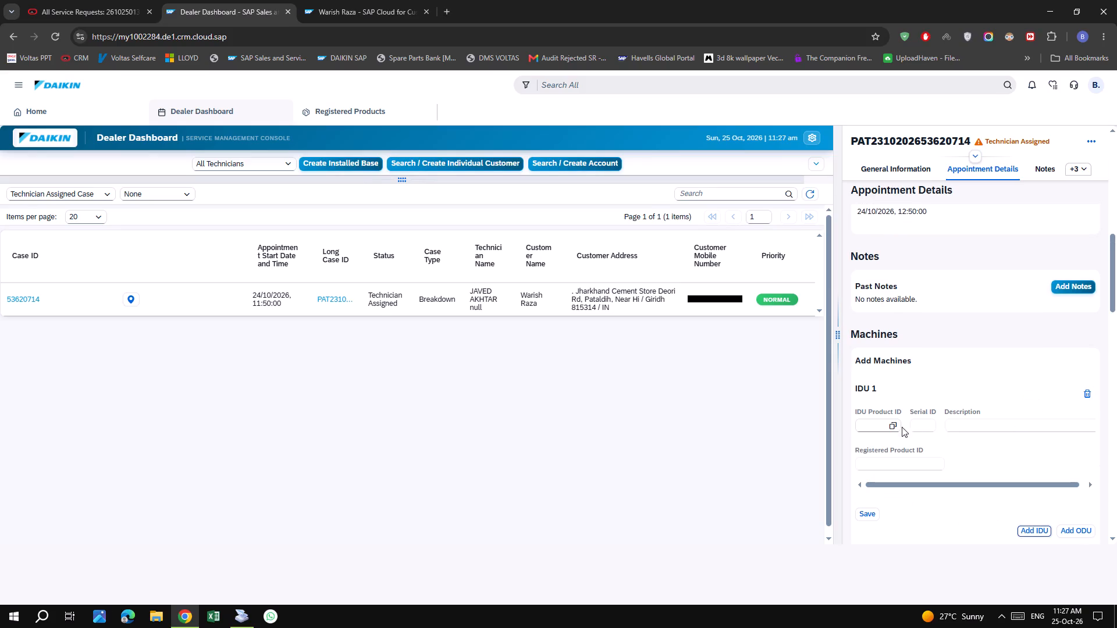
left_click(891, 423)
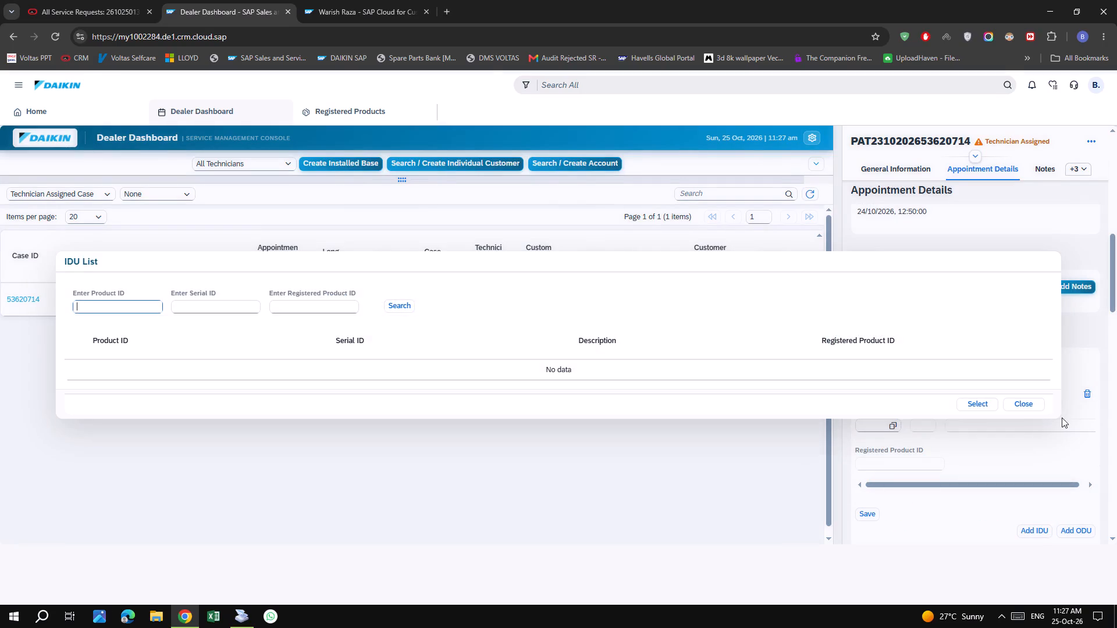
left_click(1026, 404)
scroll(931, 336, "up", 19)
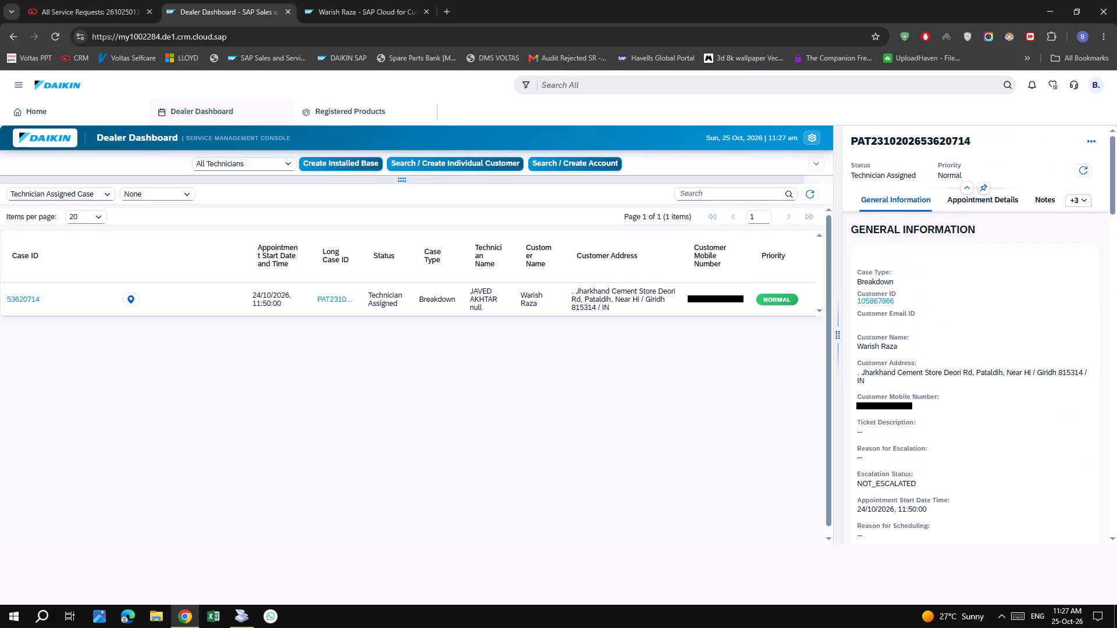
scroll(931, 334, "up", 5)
Open the individual customer page from the case's customer ID and copy that ID from the page's web address.
left_click(336, 6)
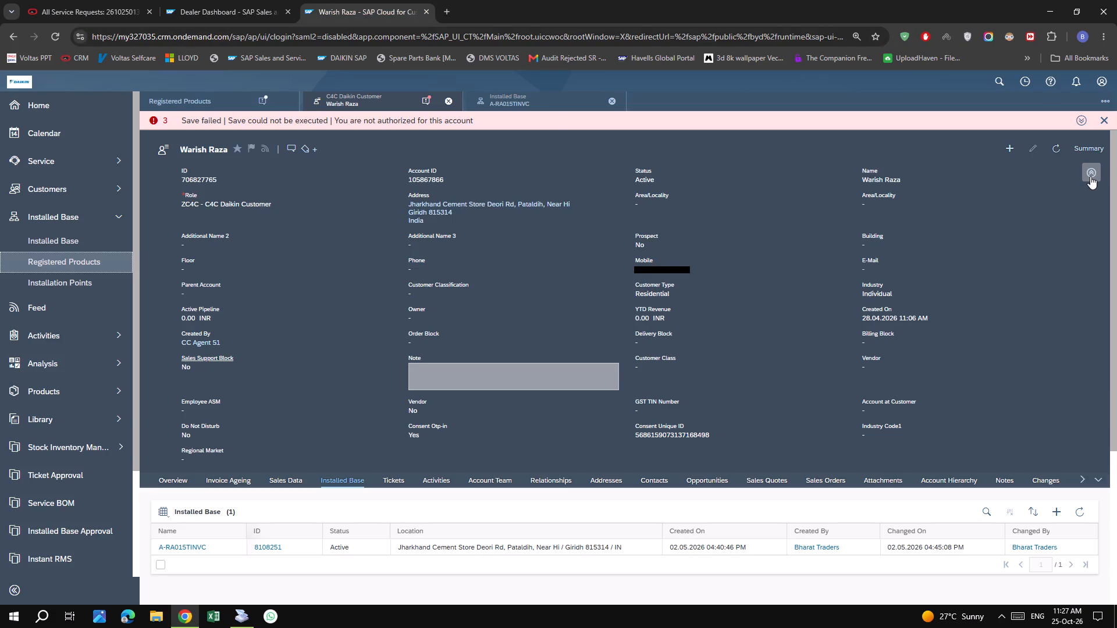
left_click(236, 17)
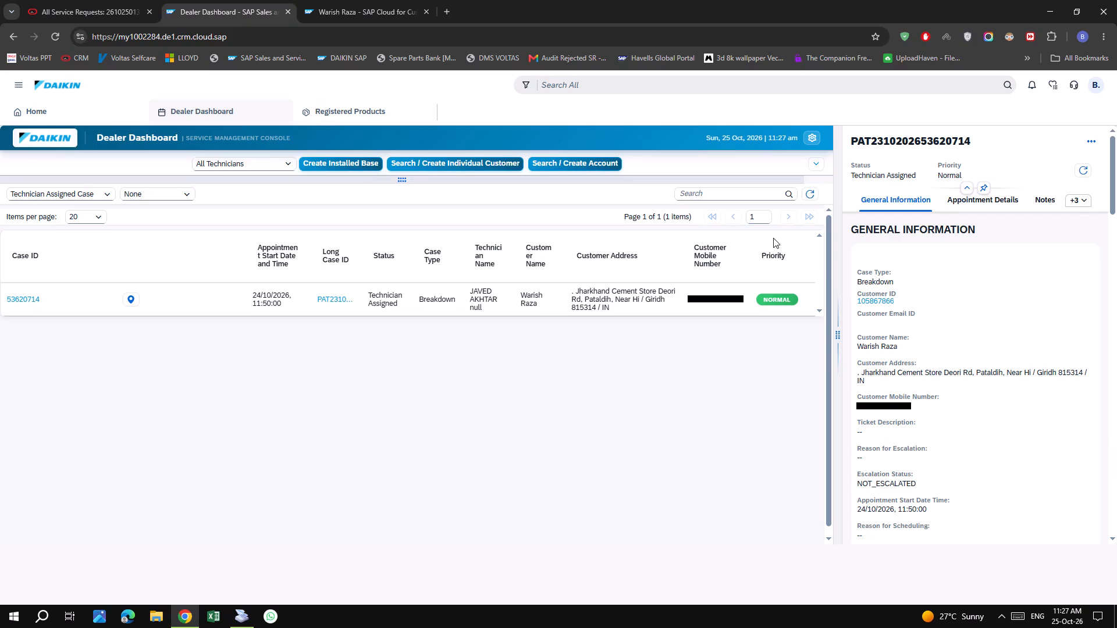
left_click(876, 301)
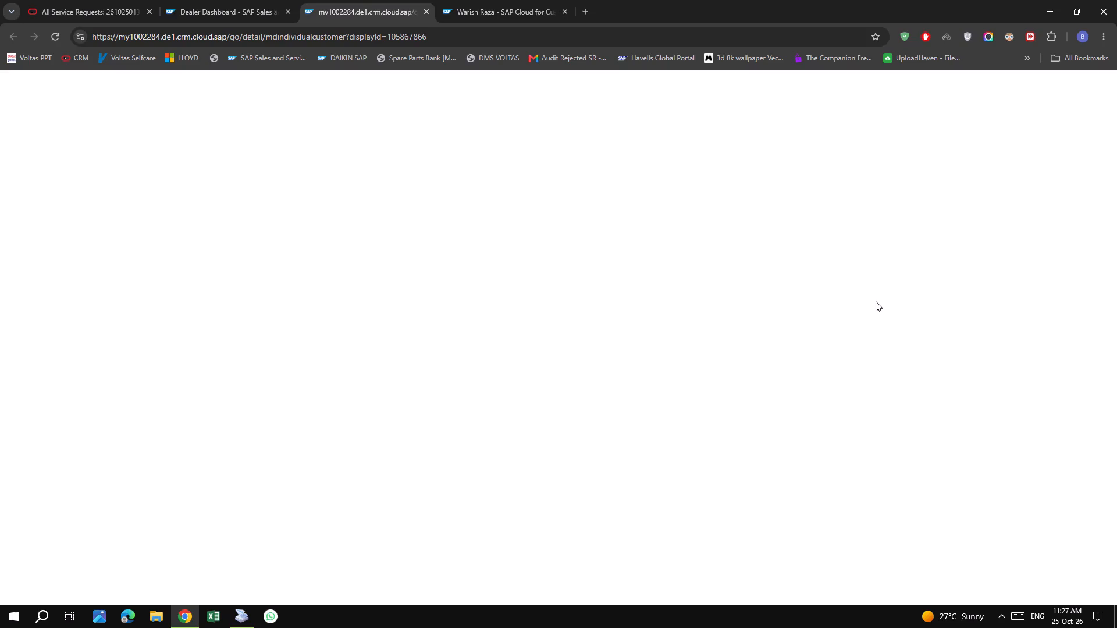
double_click(403, 37)
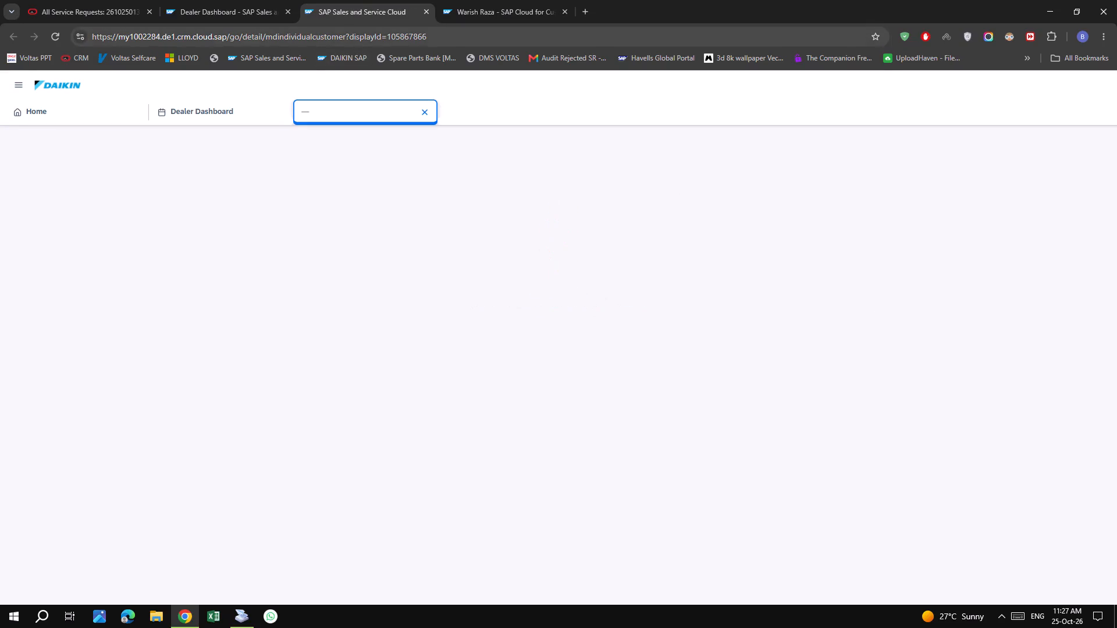
right_click(403, 37)
left_click(459, 149)
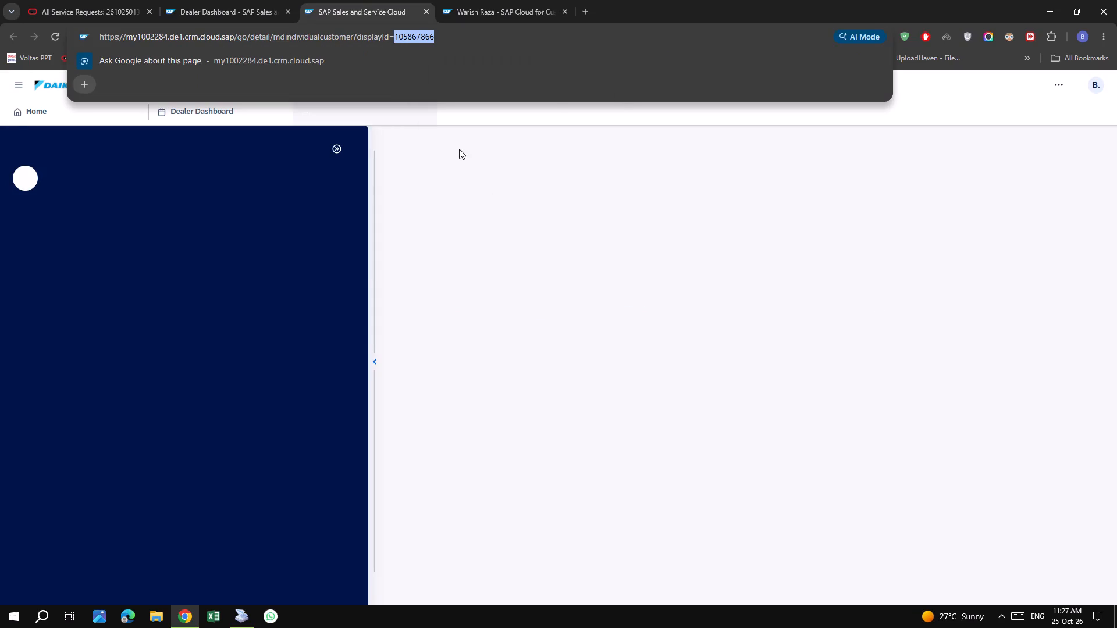
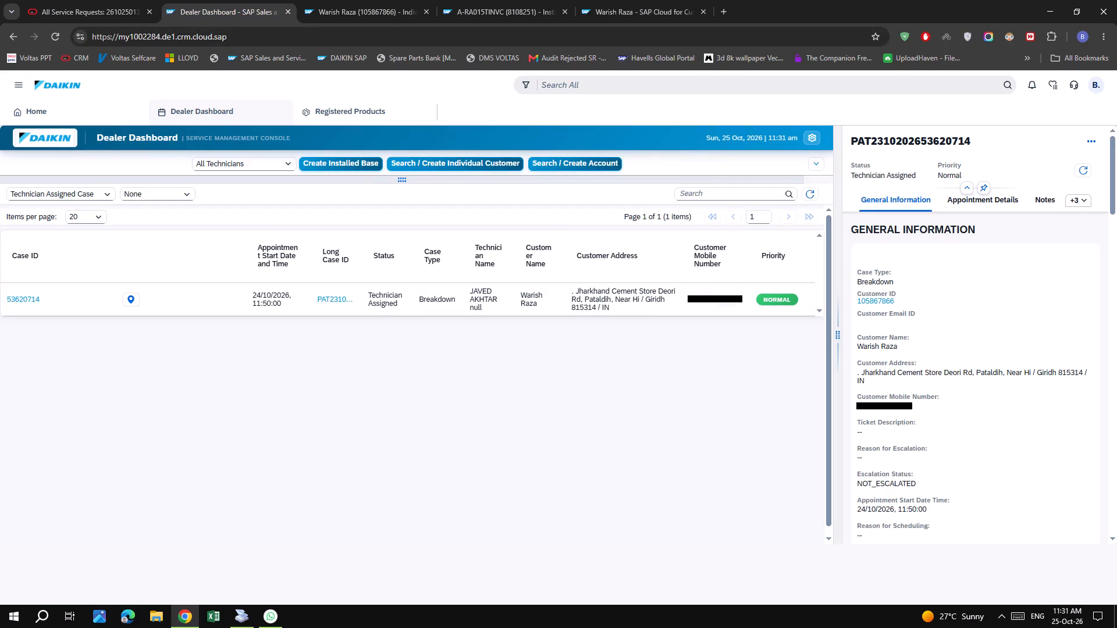
Check the IDU List lookup for IDU 1 in the case's Machines section, leaving it without selecting a unit.
scroll(931, 352, "down", 9)
scroll(931, 353, "up", 1)
scroll(931, 353, "down", 3)
left_click(893, 313)
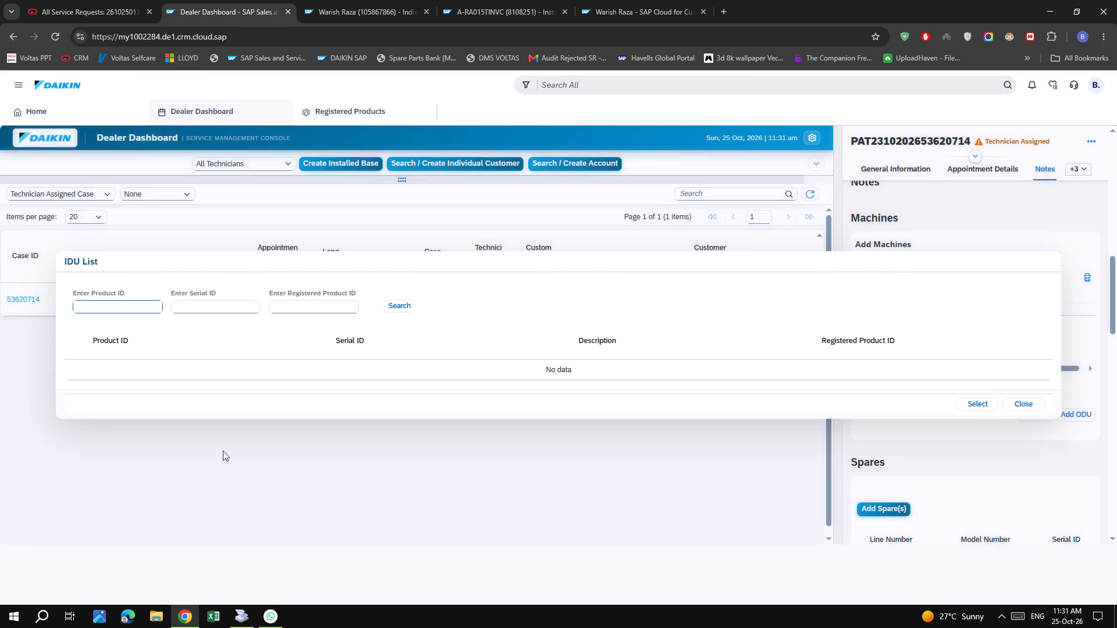
left_click(1031, 404)
left_click(622, 436)
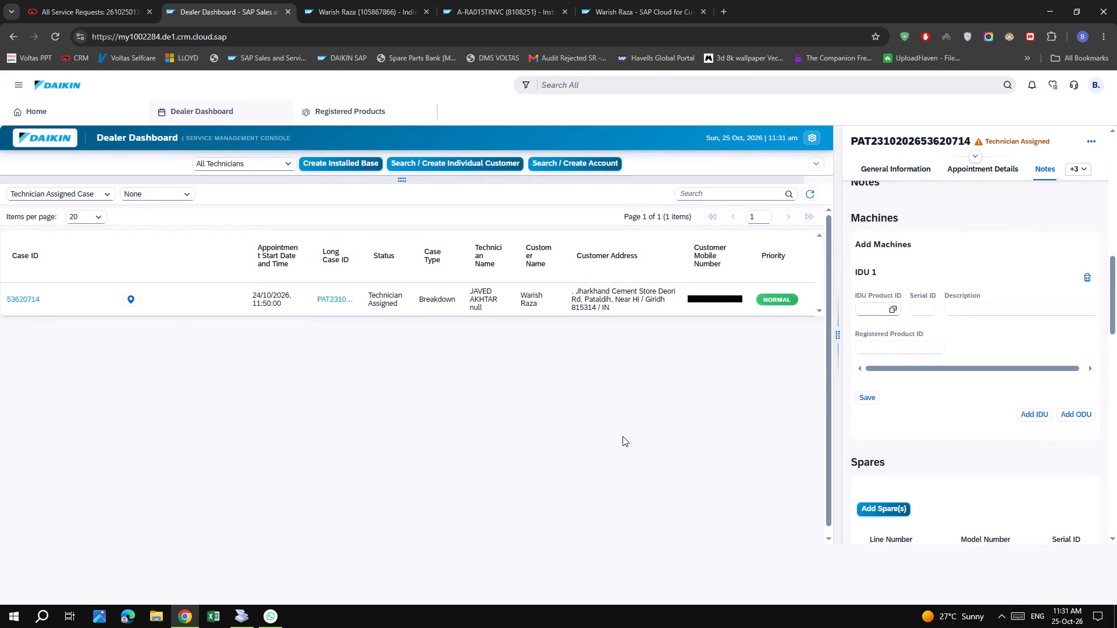